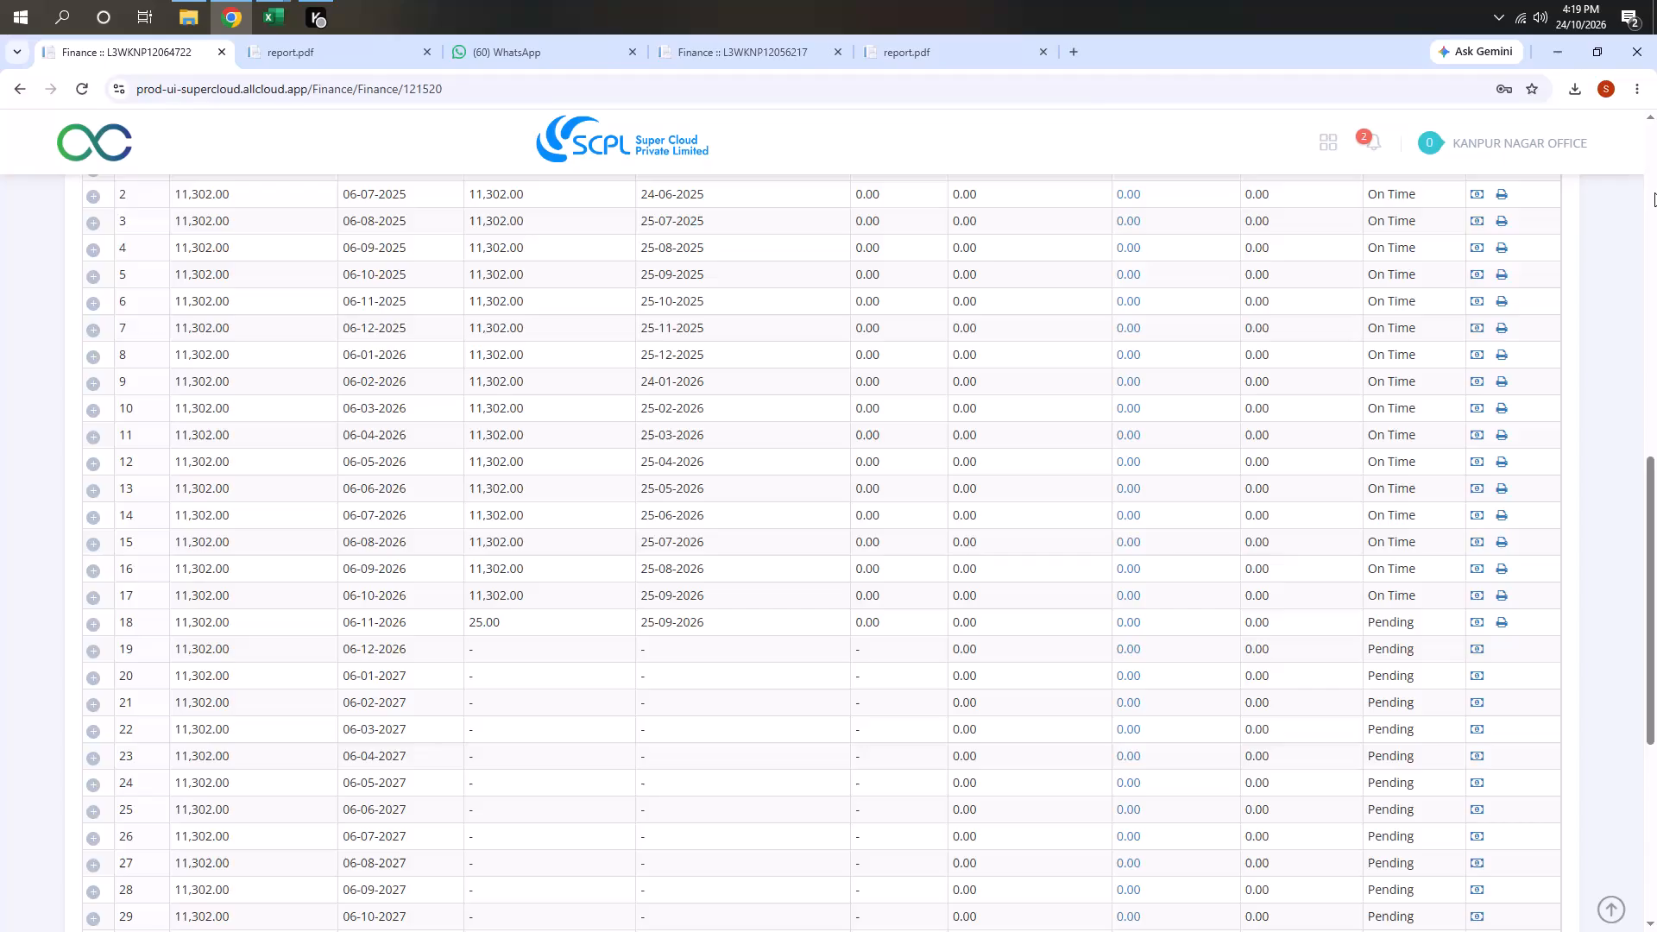
scroll(1162, 356, up, 15)
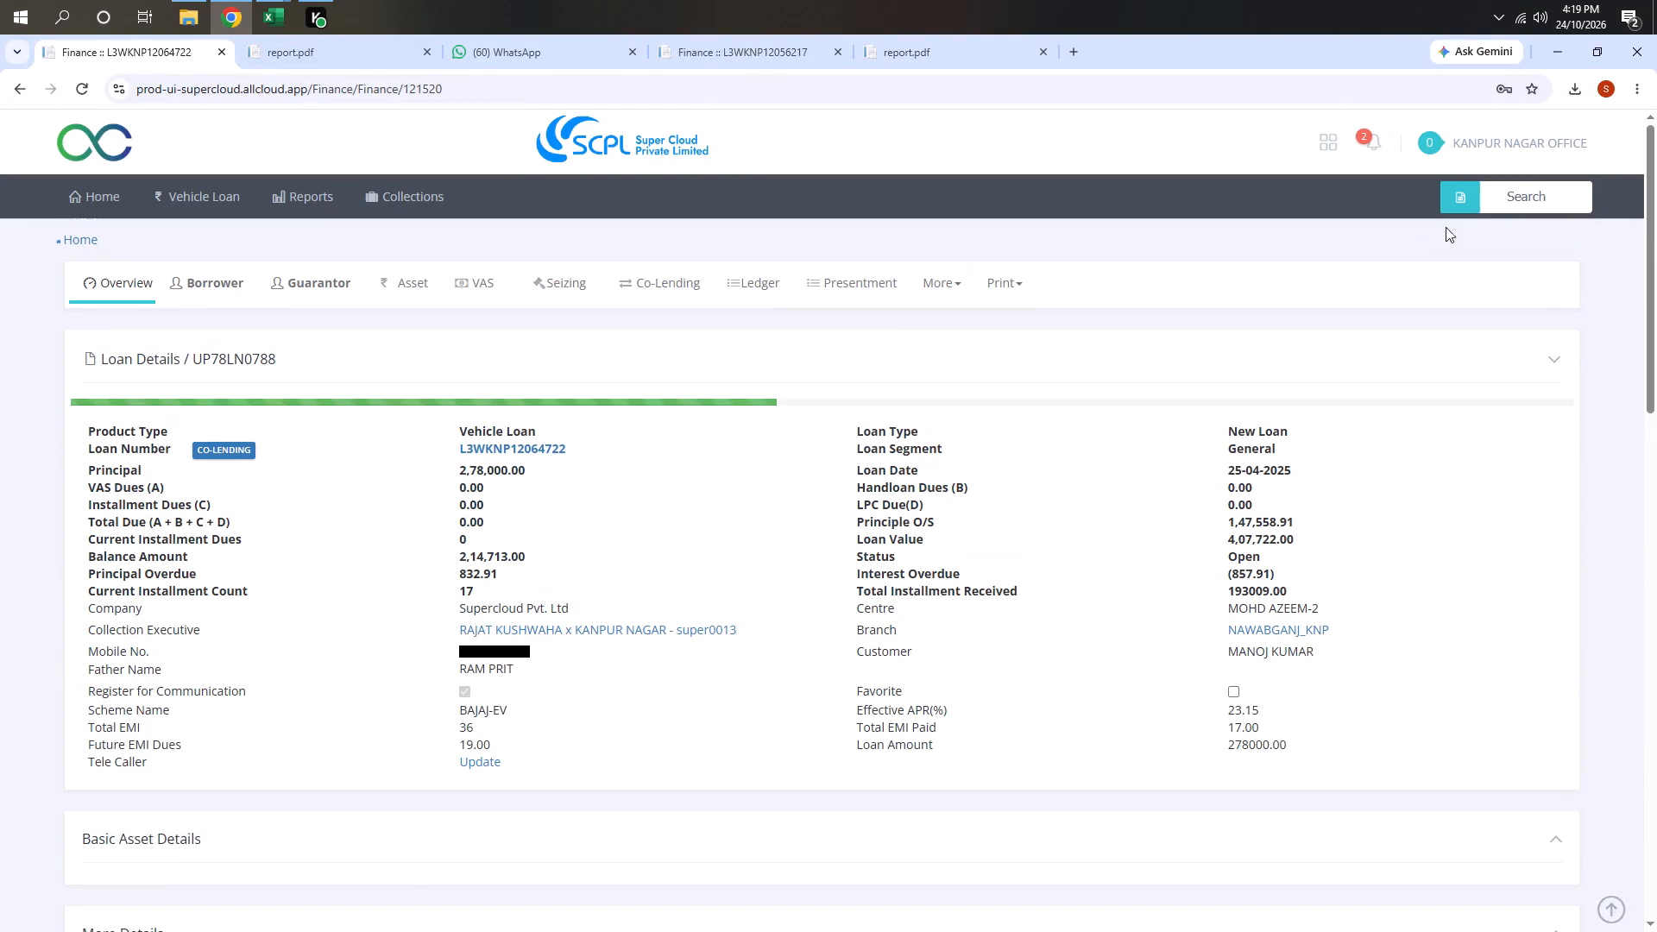
click(1512, 207)
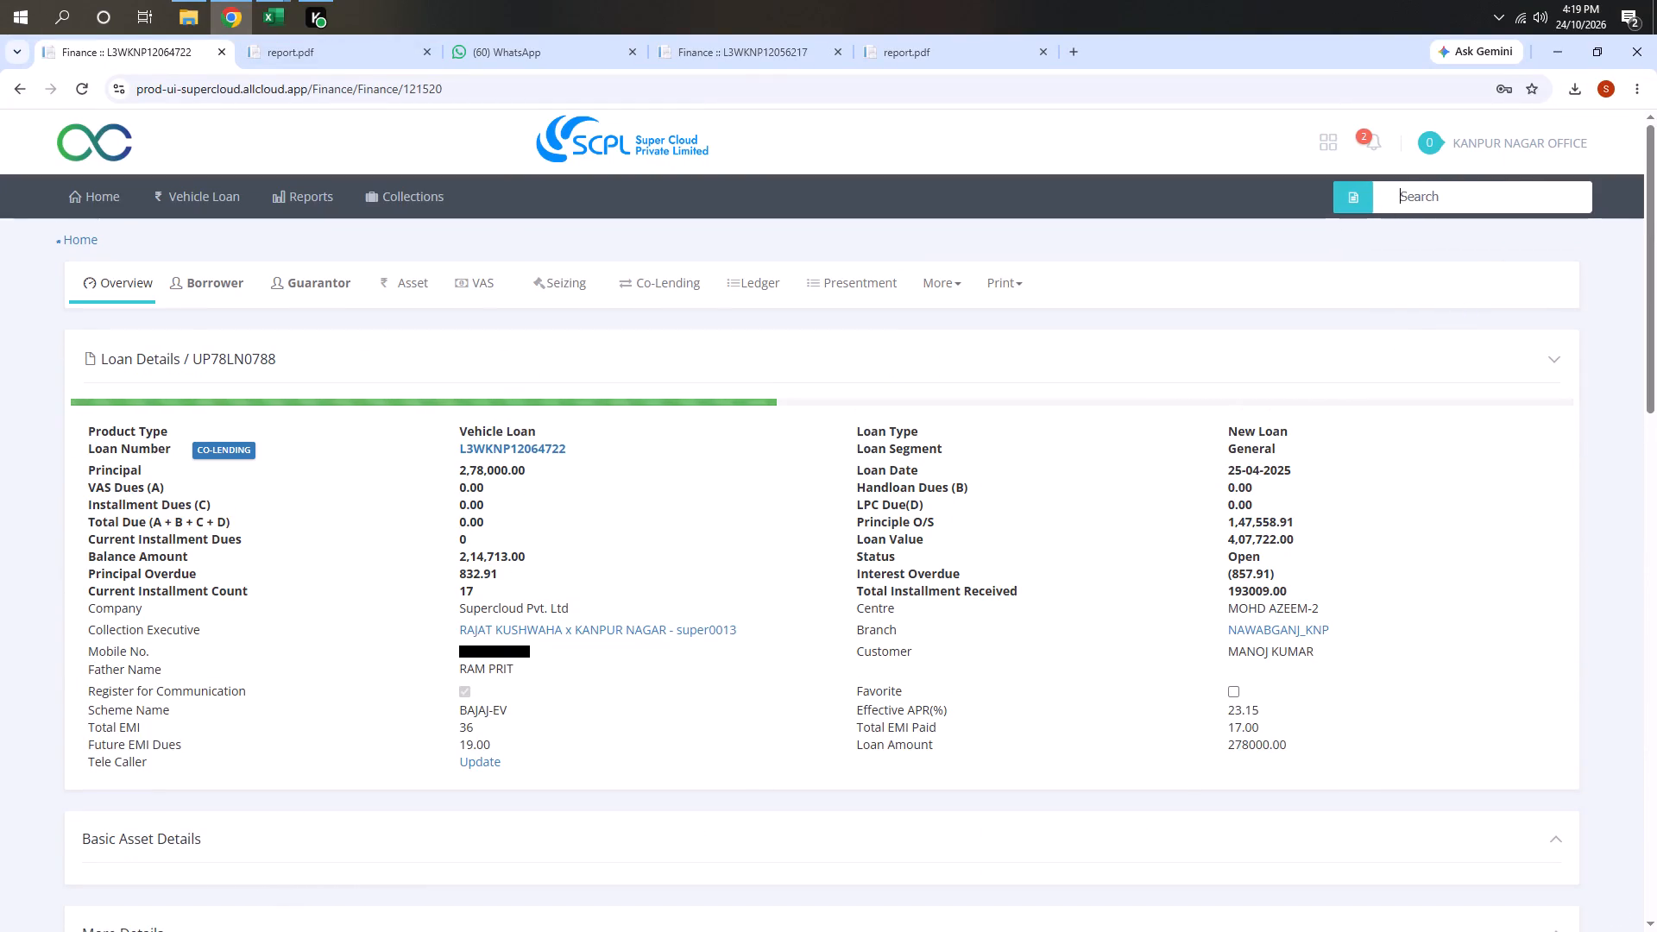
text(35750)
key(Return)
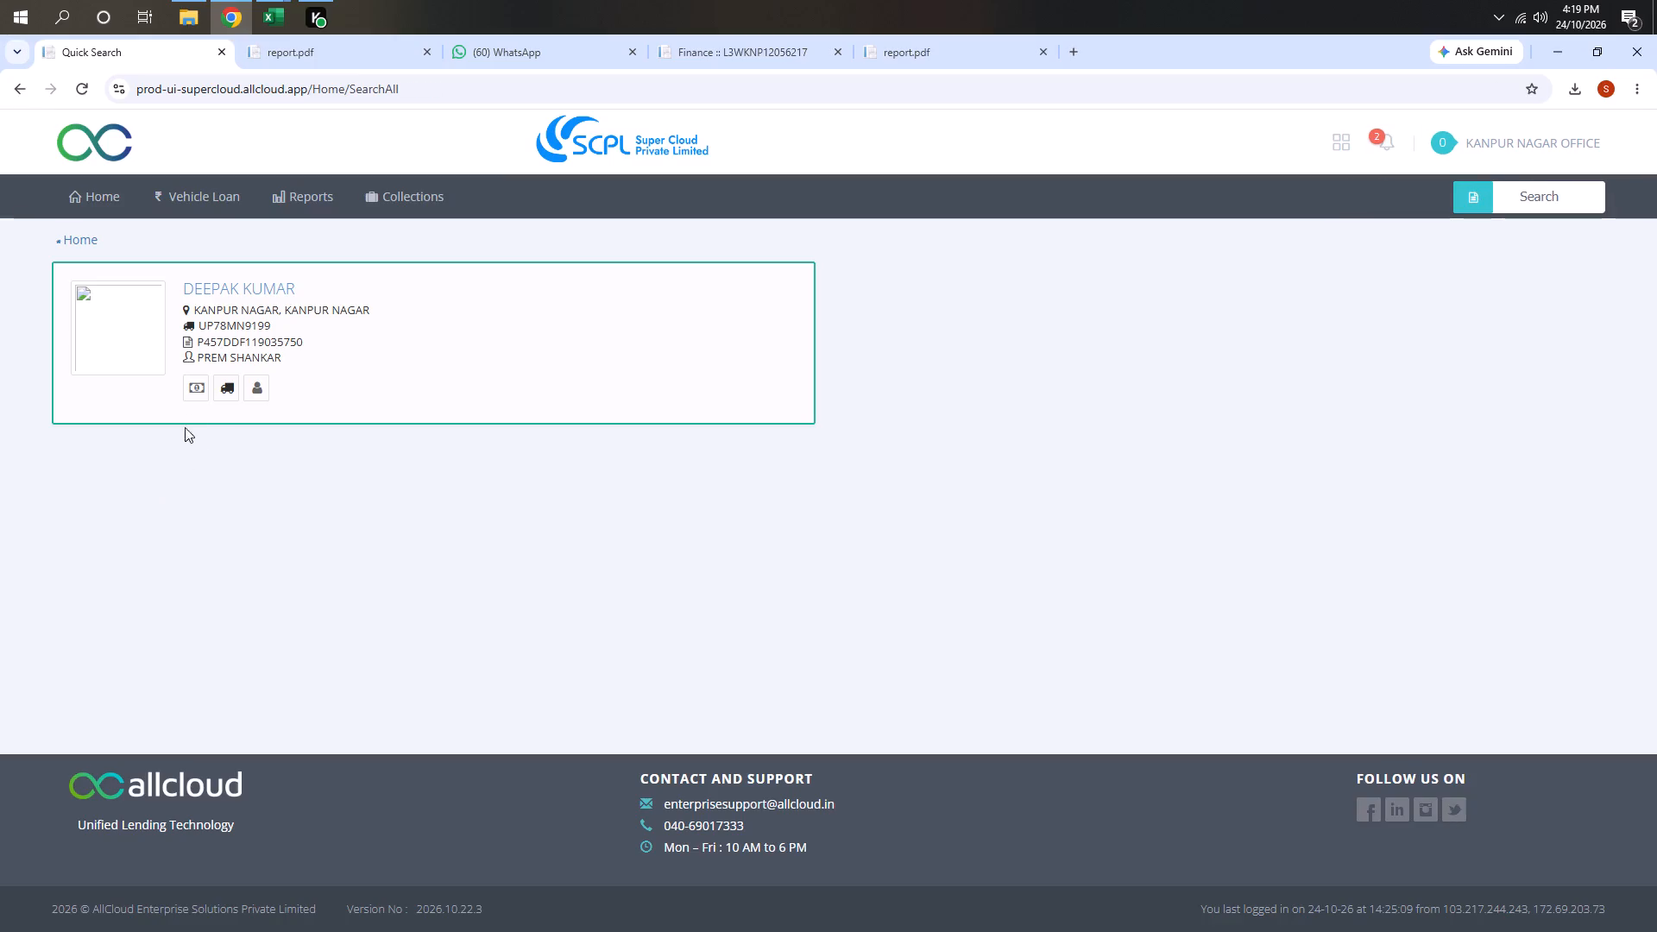
click(192, 397)
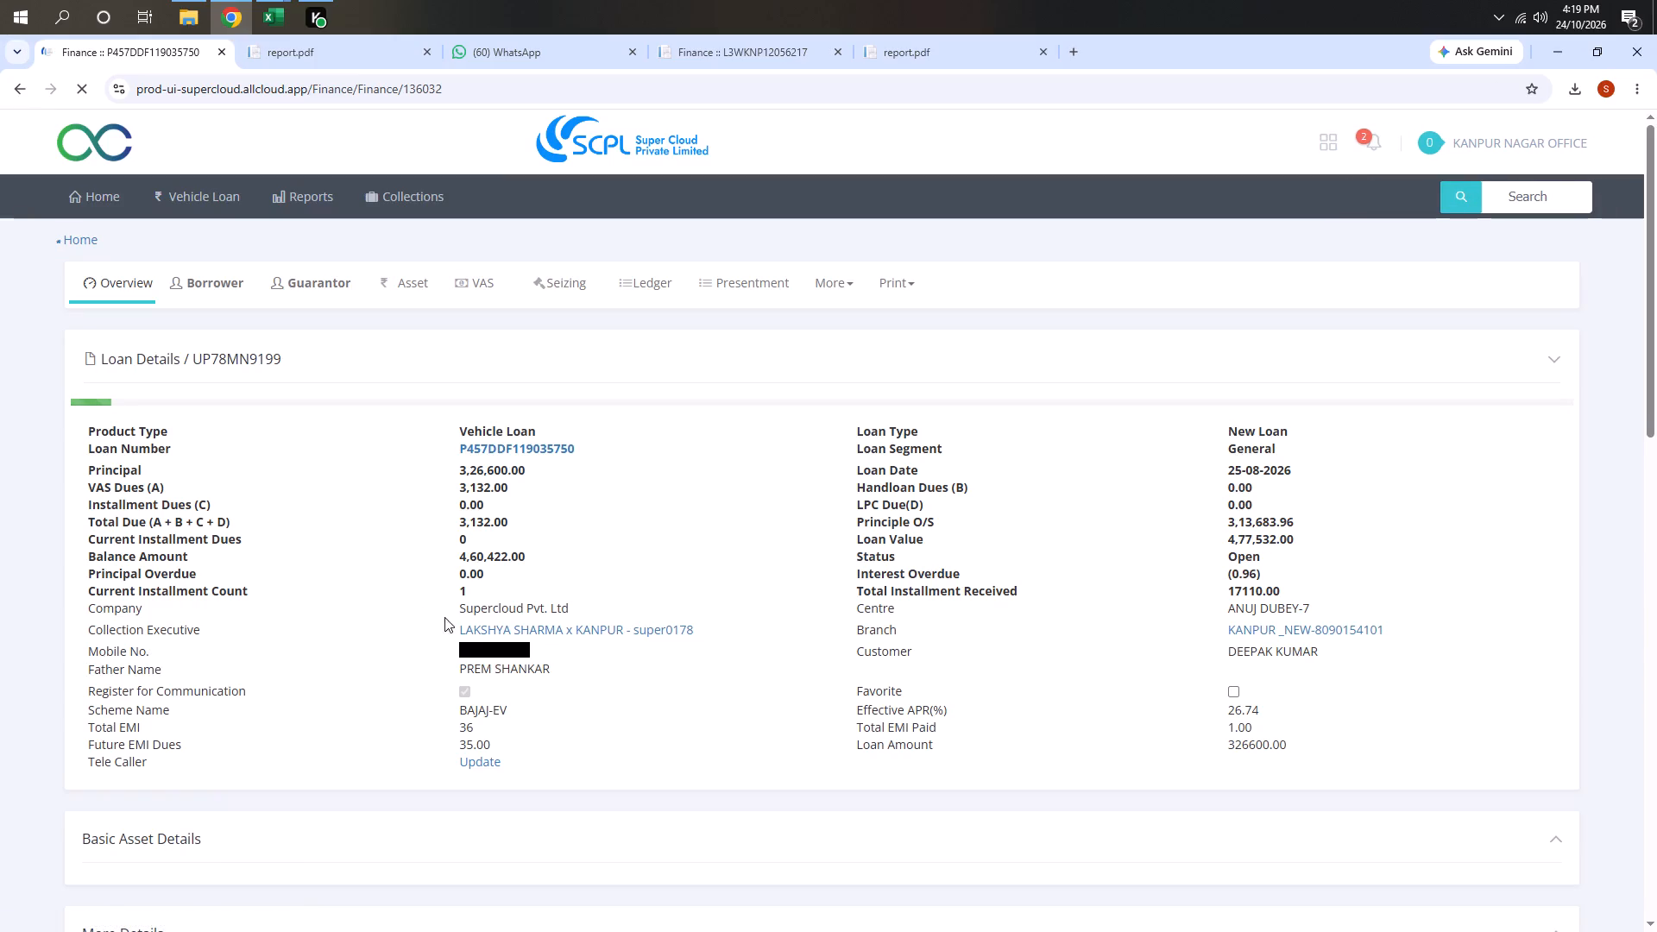
Examine the loan details overview, focusing on the assigned collection executive.
drag(444, 618, 646, 624)
click(646, 652)
scroll(605, 649, down, 2)
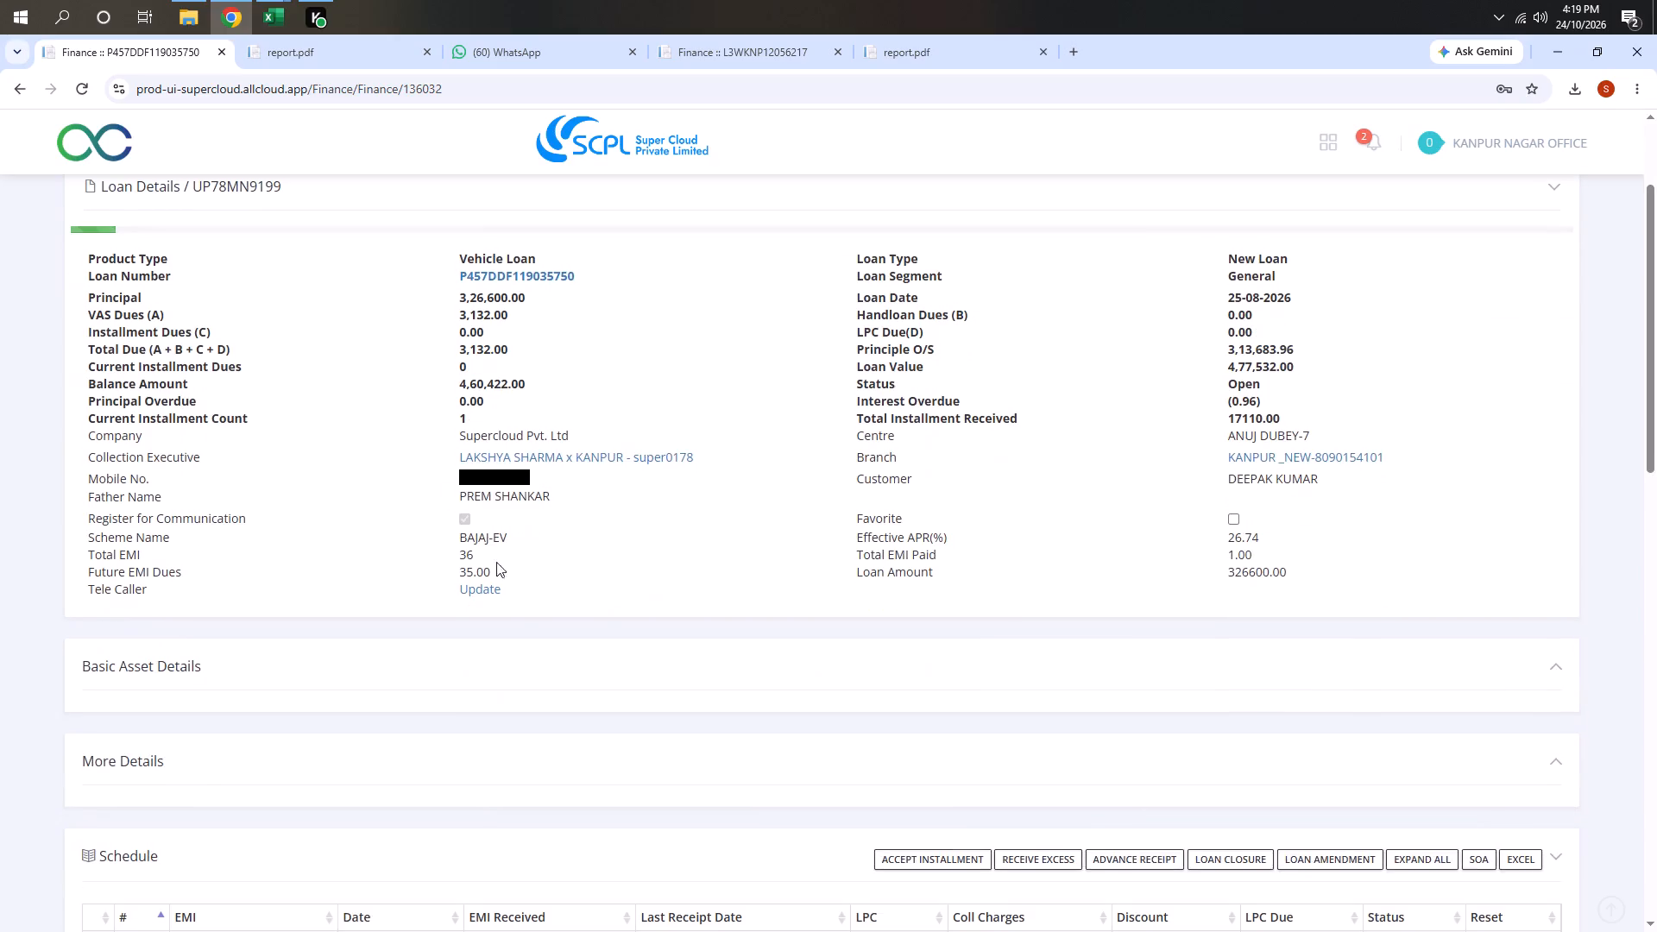
drag(449, 457, 698, 460)
scroll(698, 460, down, 1)
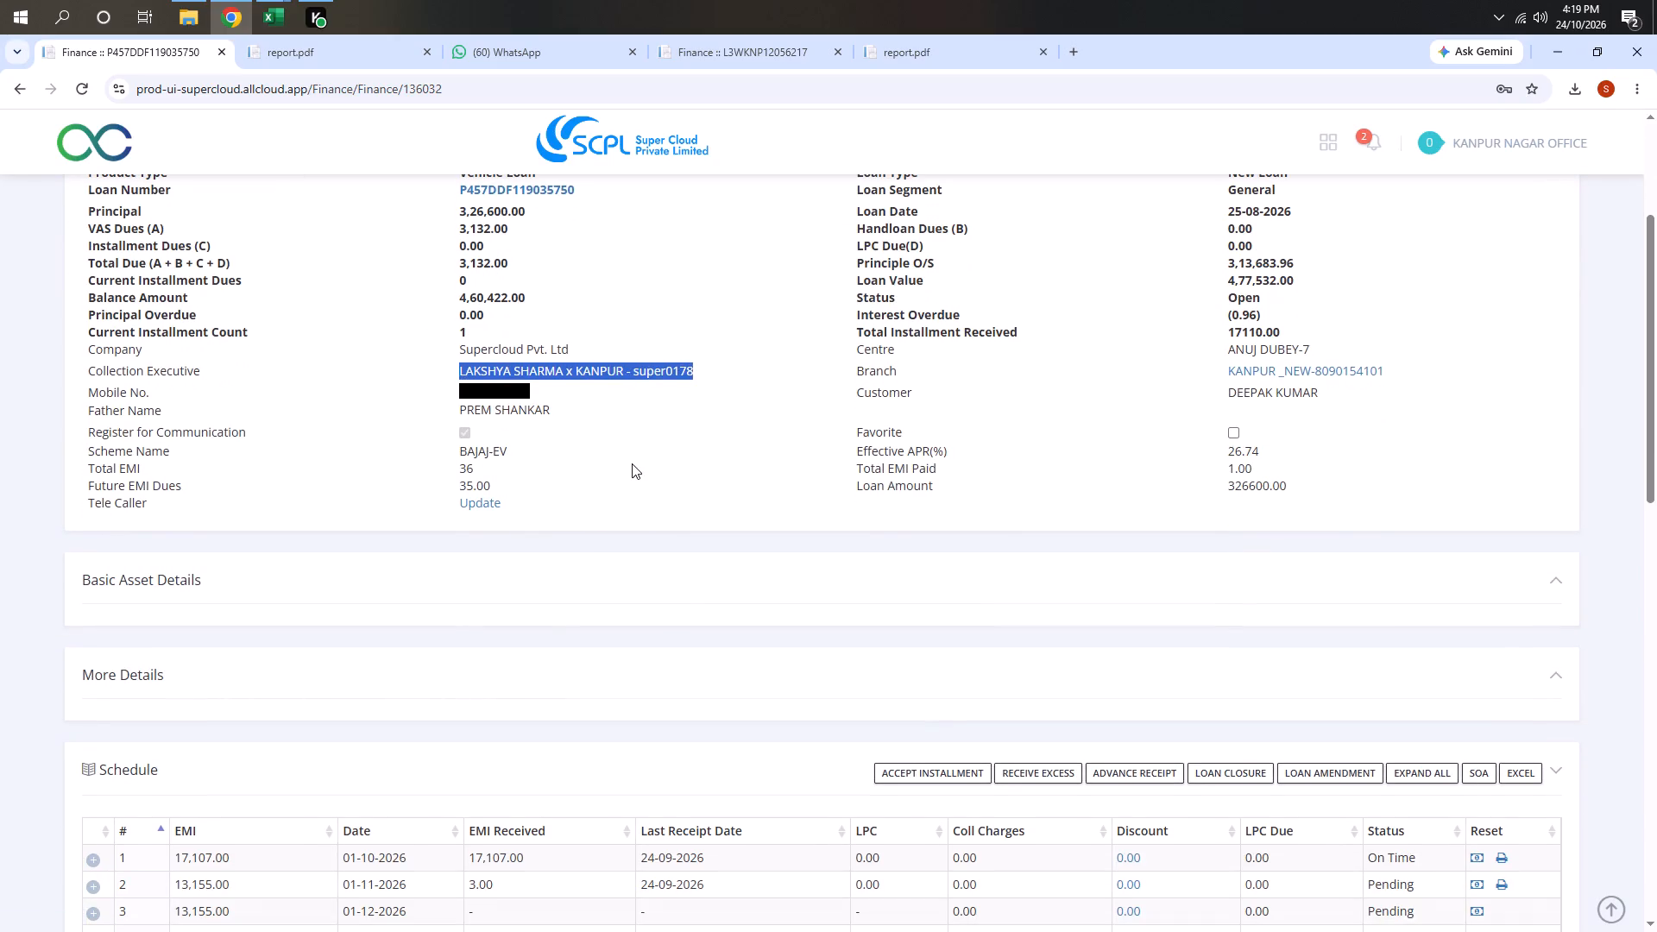
scroll(632, 463, up, 3)
click(584, 644)
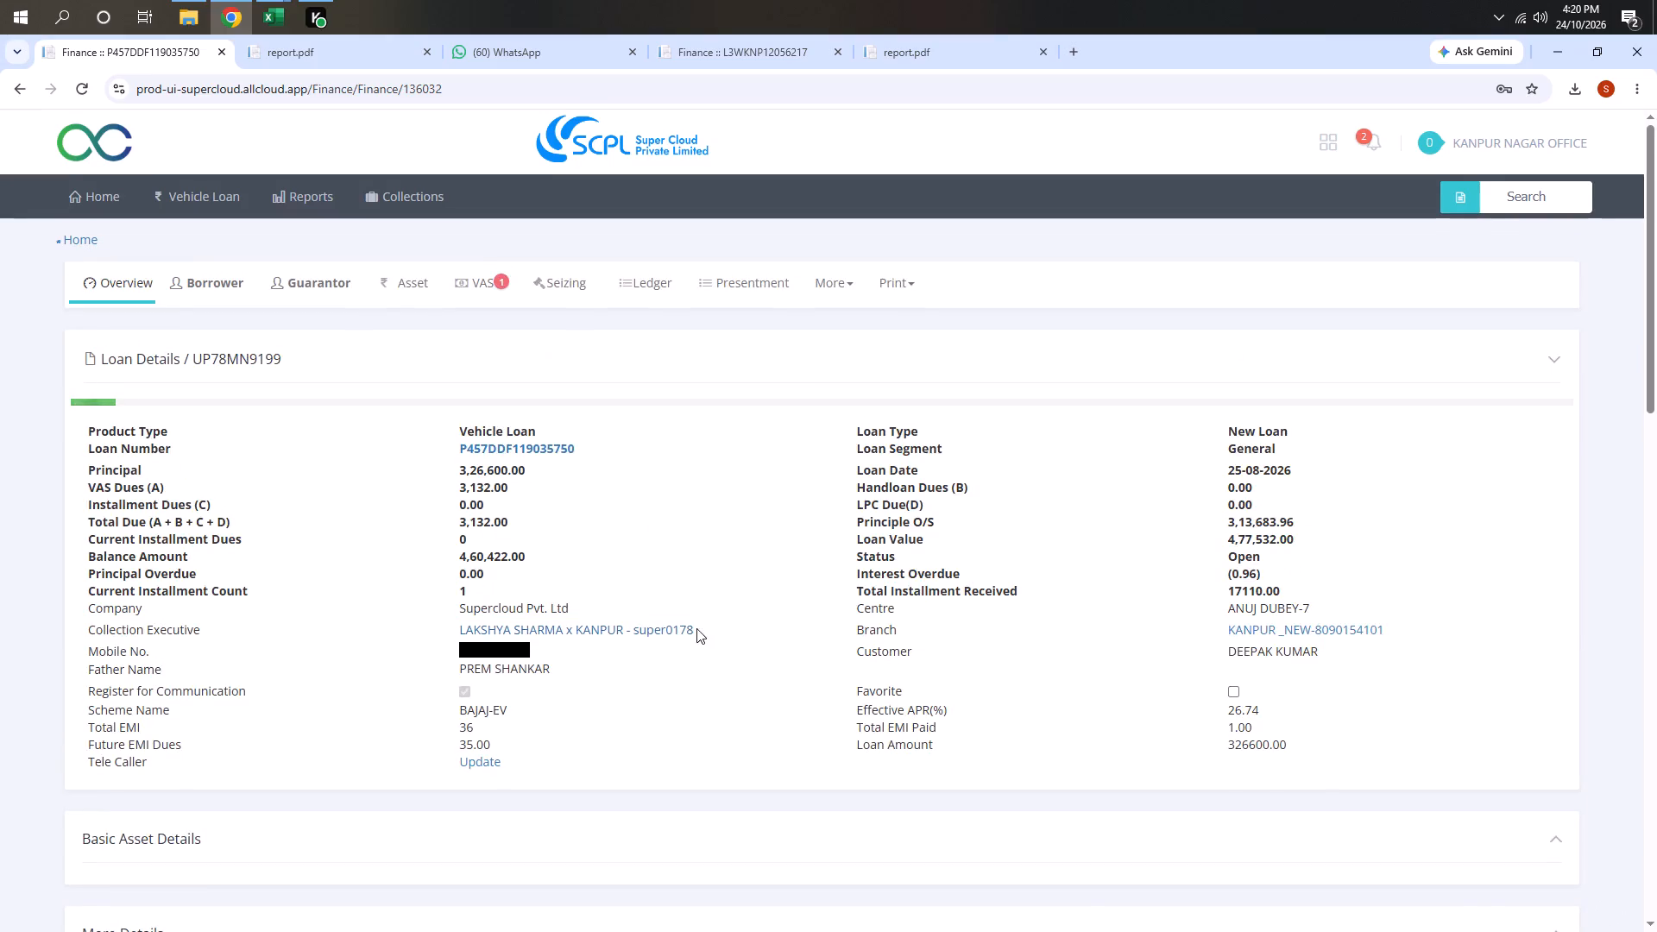
drag(698, 628, 443, 603)
click(391, 616)
click(393, 647)
drag(455, 639, 665, 636)
click(645, 672)
click(723, 761)
Review the loan's installment schedule and its receipt dates, returning to the loan details.
scroll(593, 664, down, 5)
scroll(642, 583, down, 4)
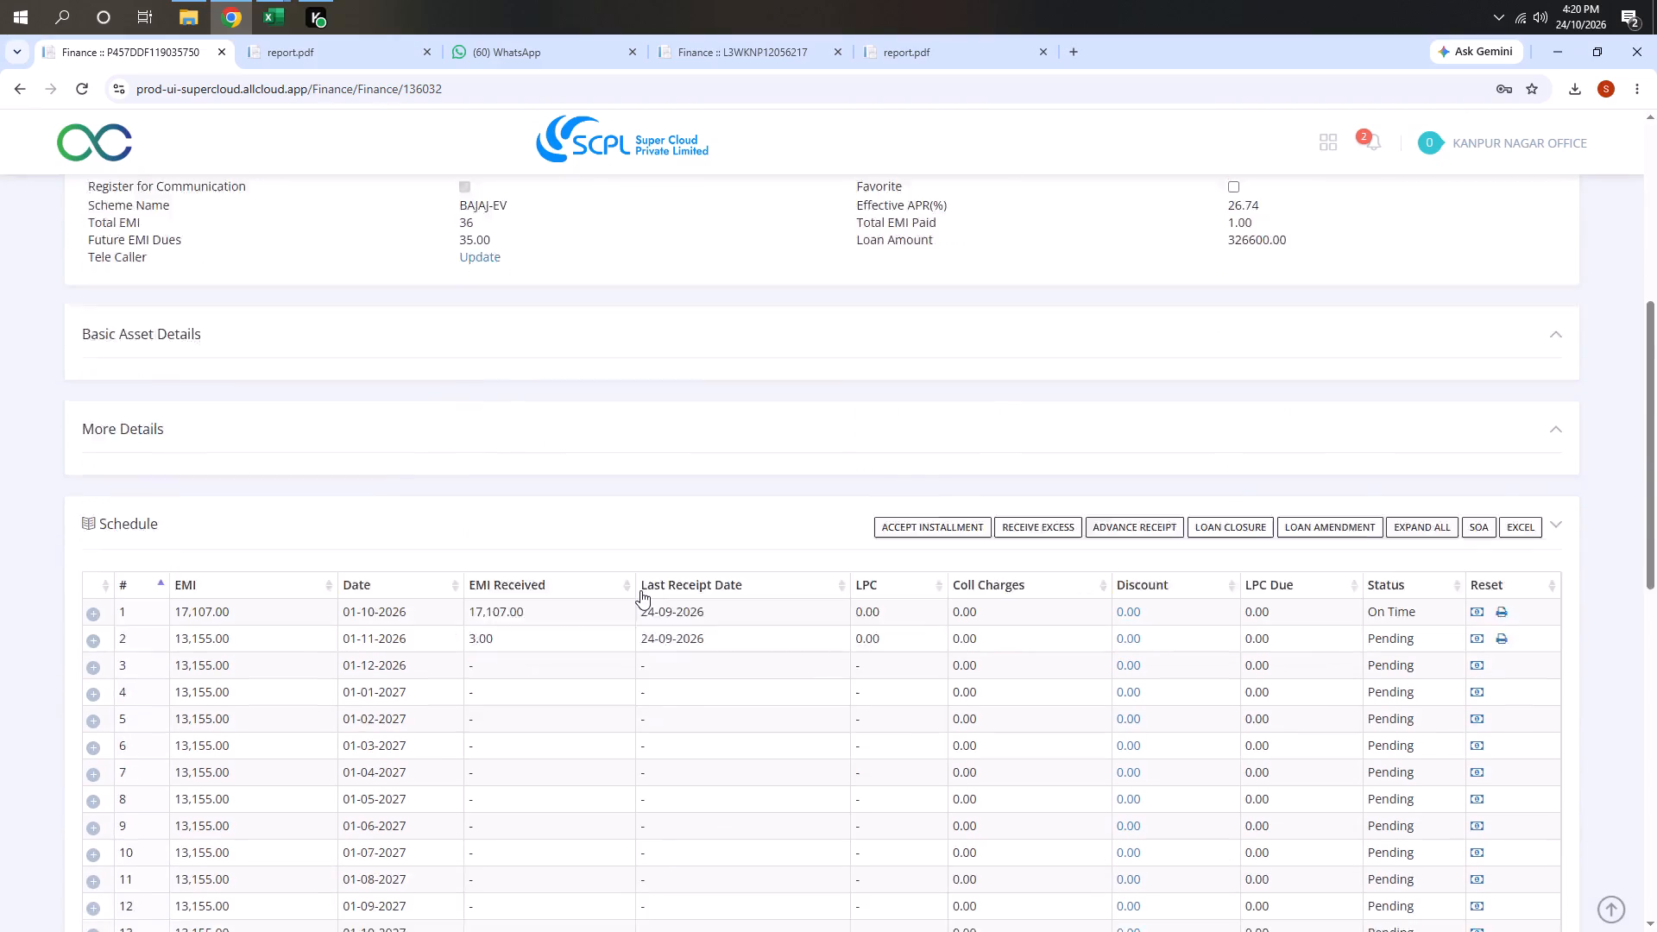
scroll(700, 651, up, 7)
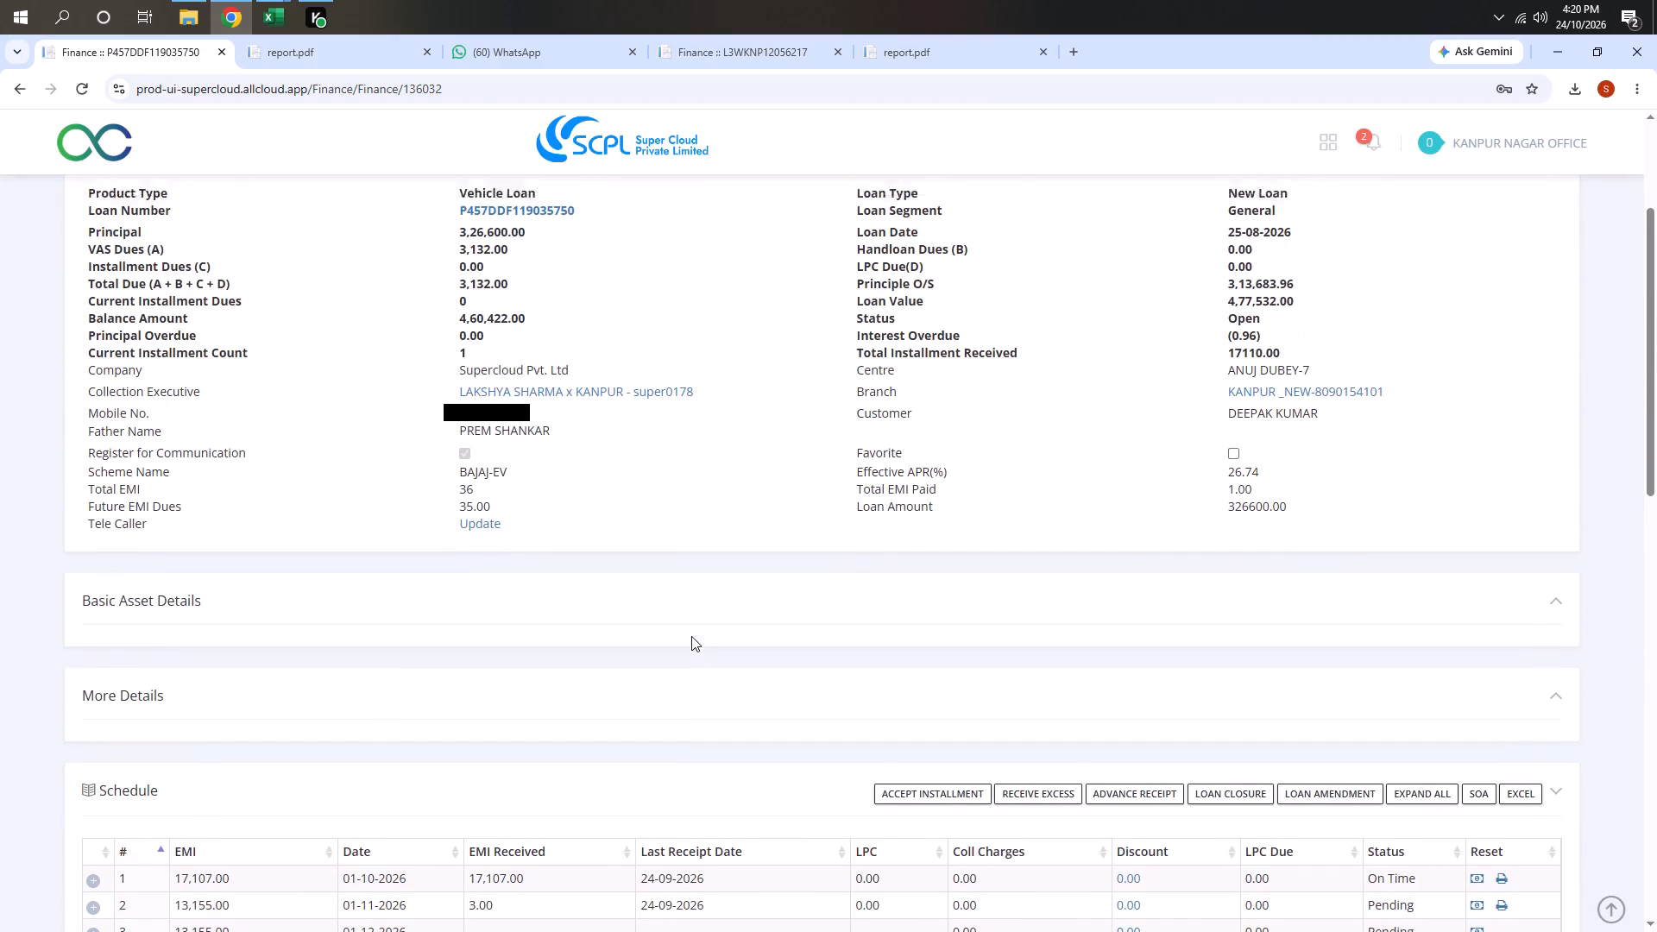
scroll(726, 627, up, 1)
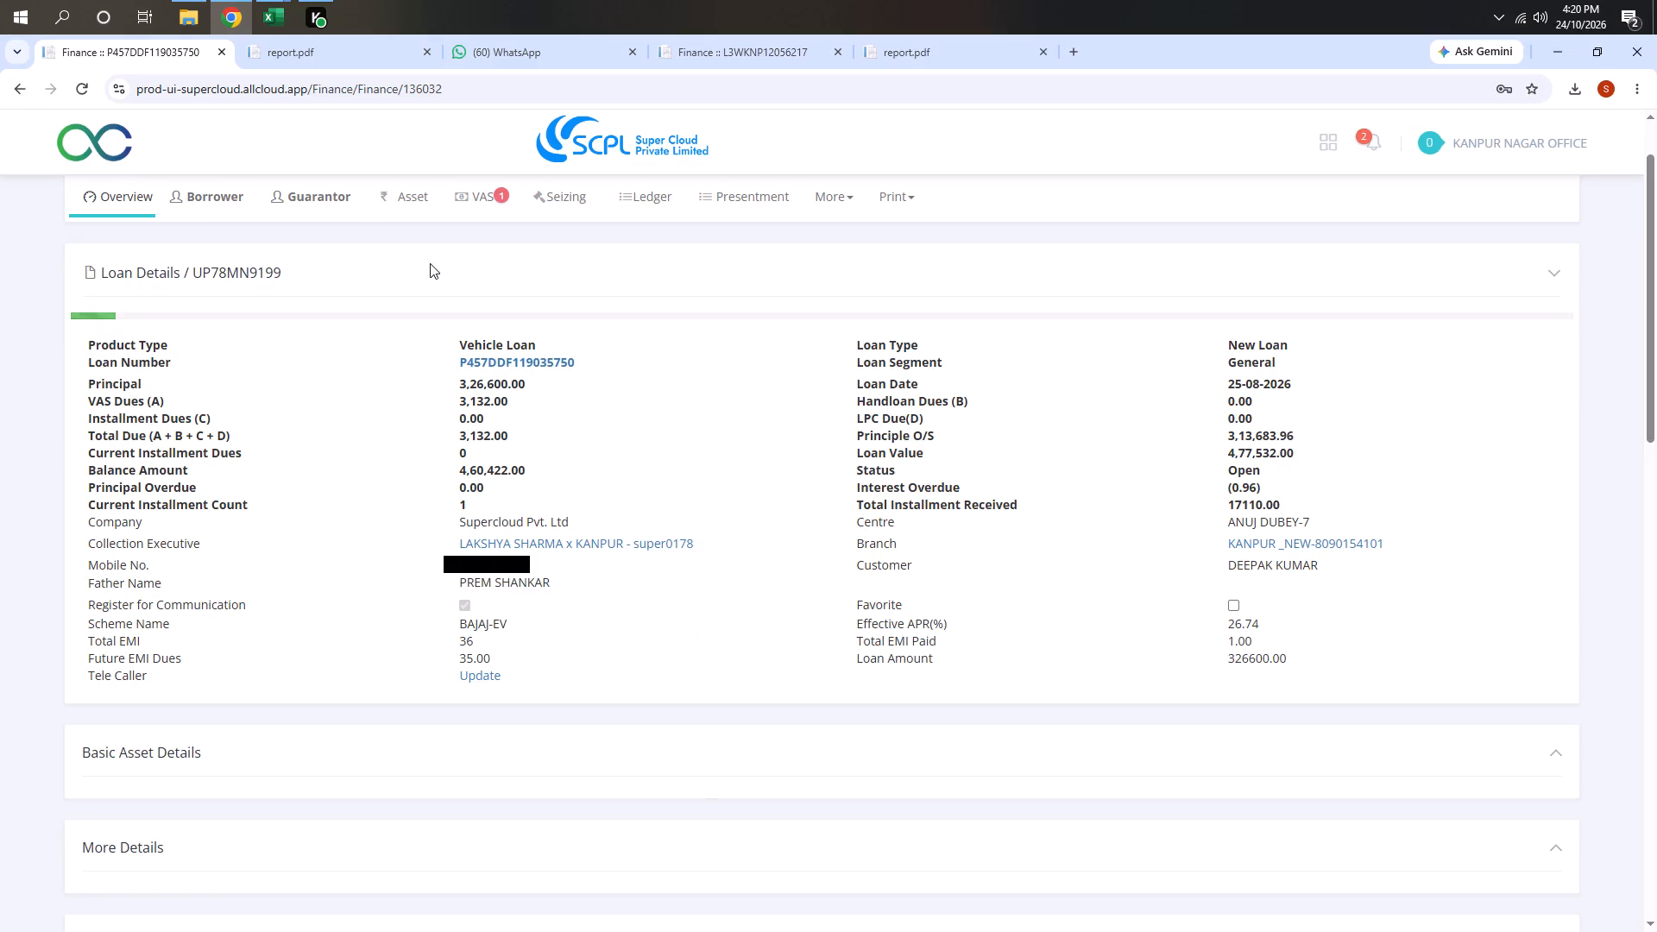
Reload the open loan account page.
right_click(170, 62)
click(239, 189)
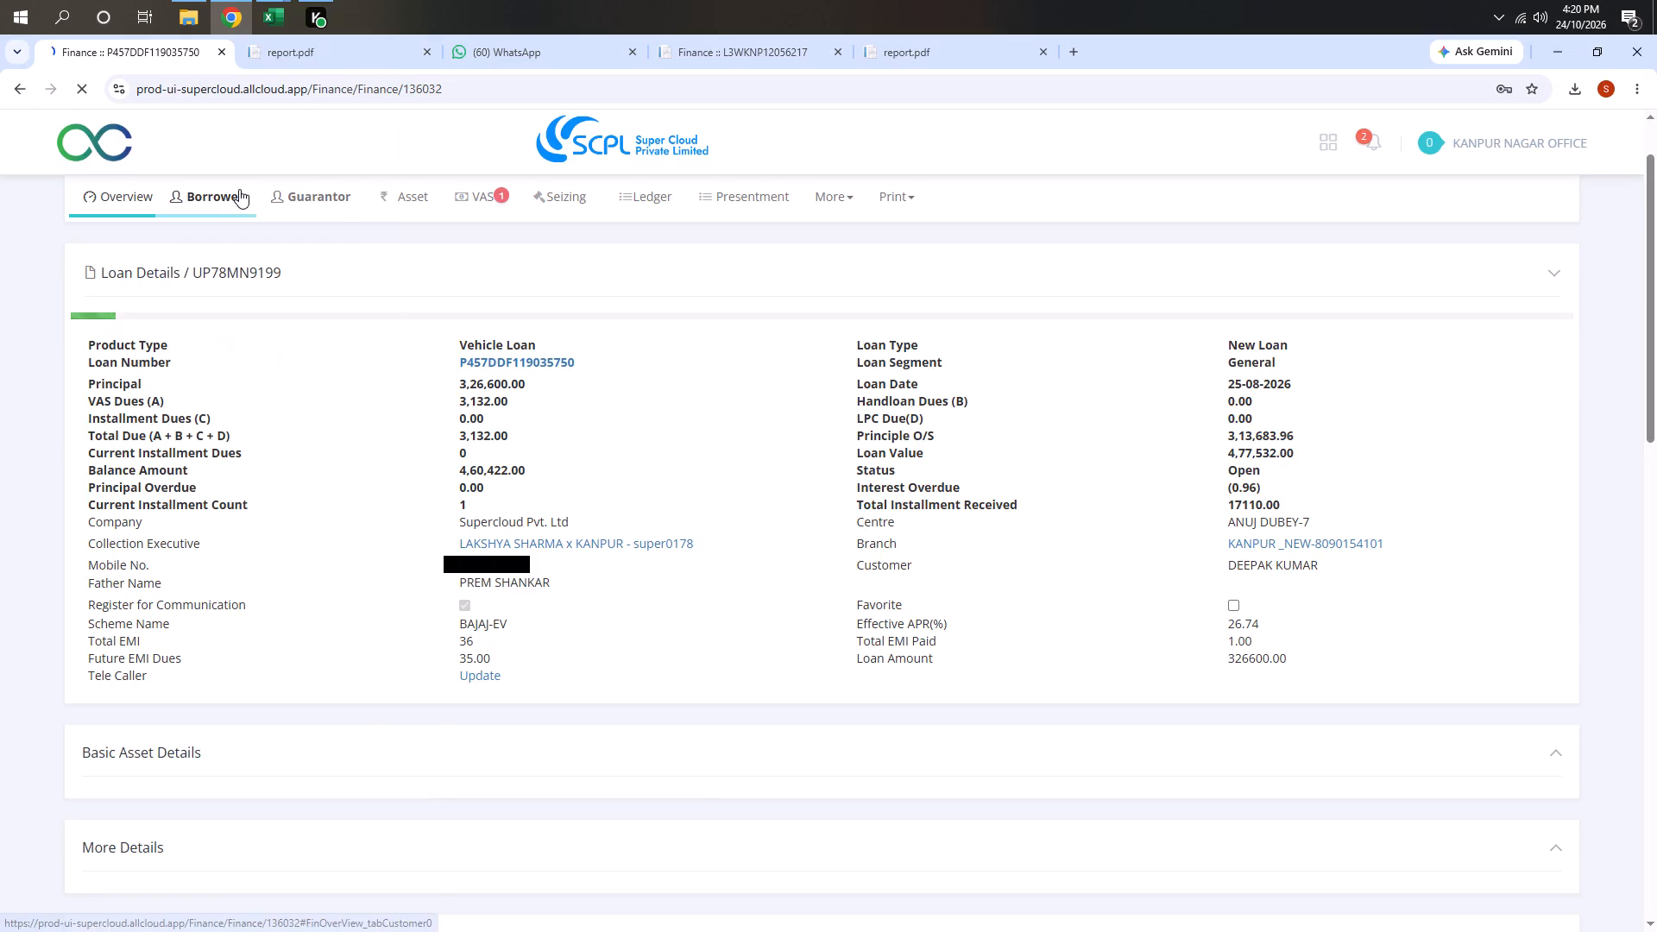
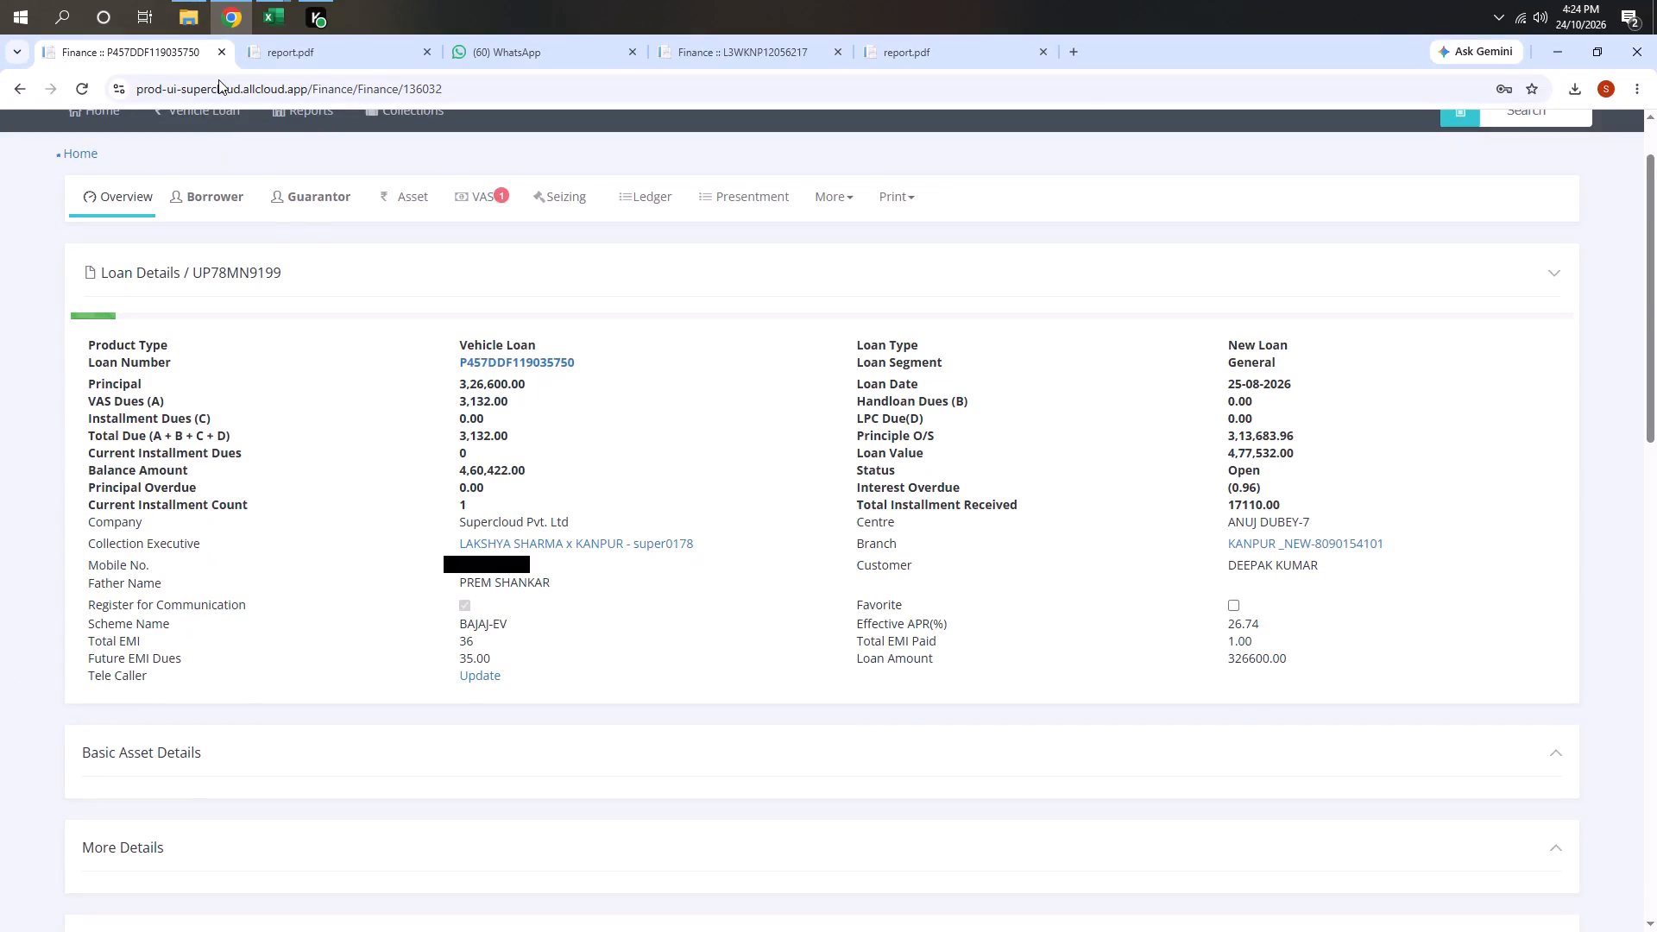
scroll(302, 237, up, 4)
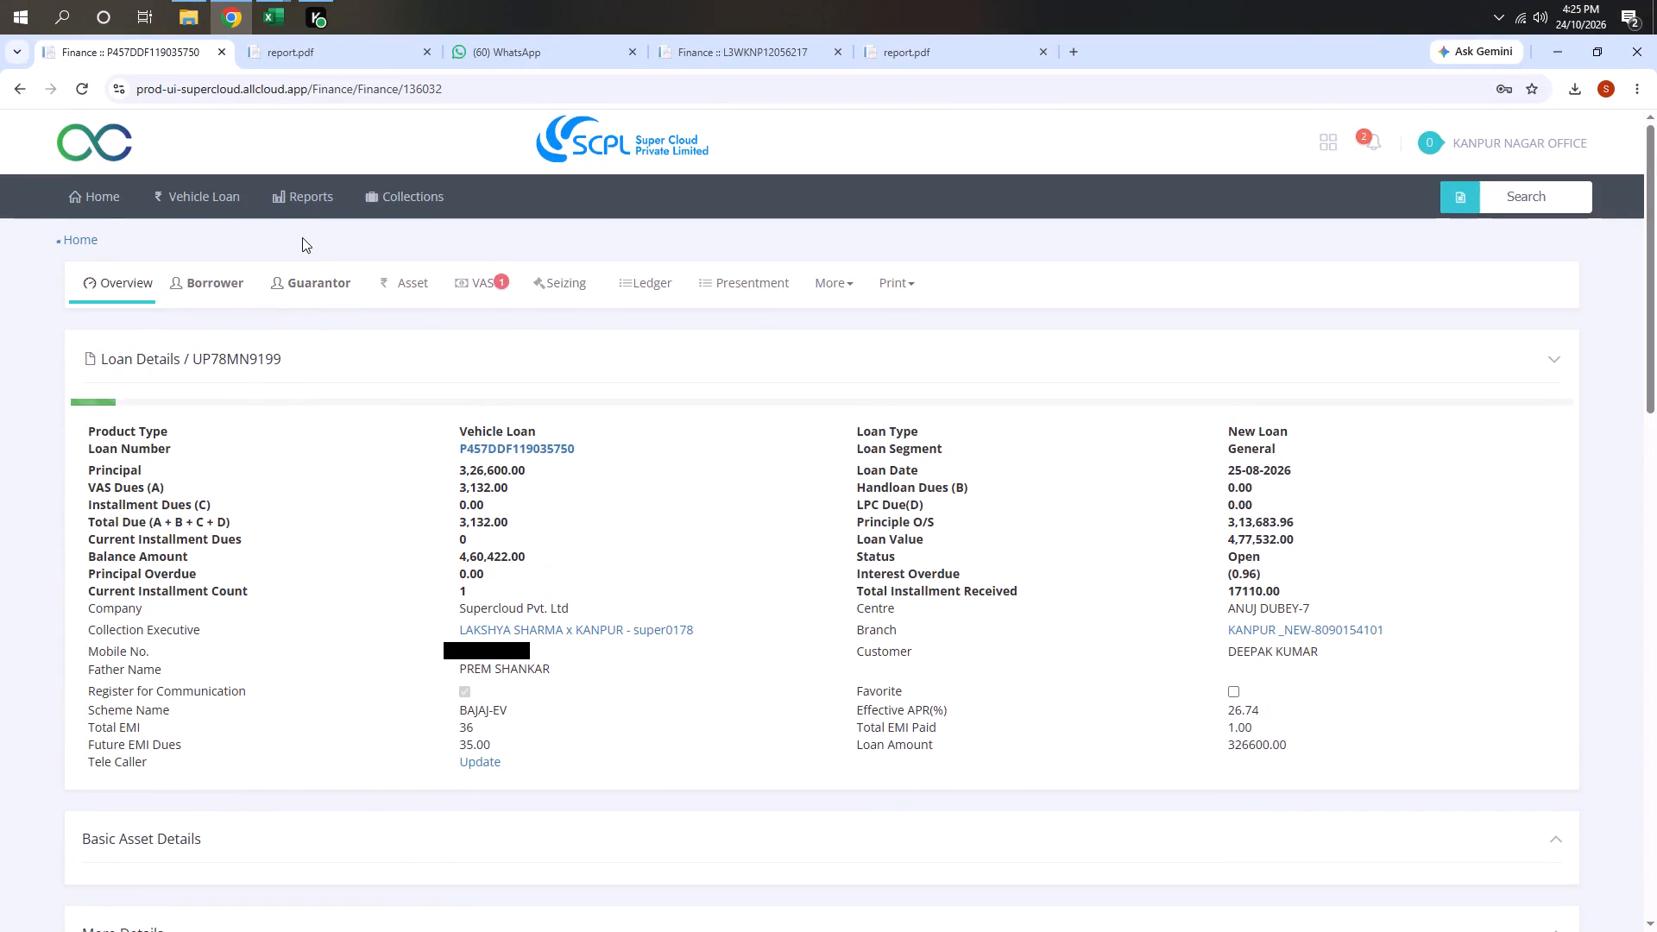
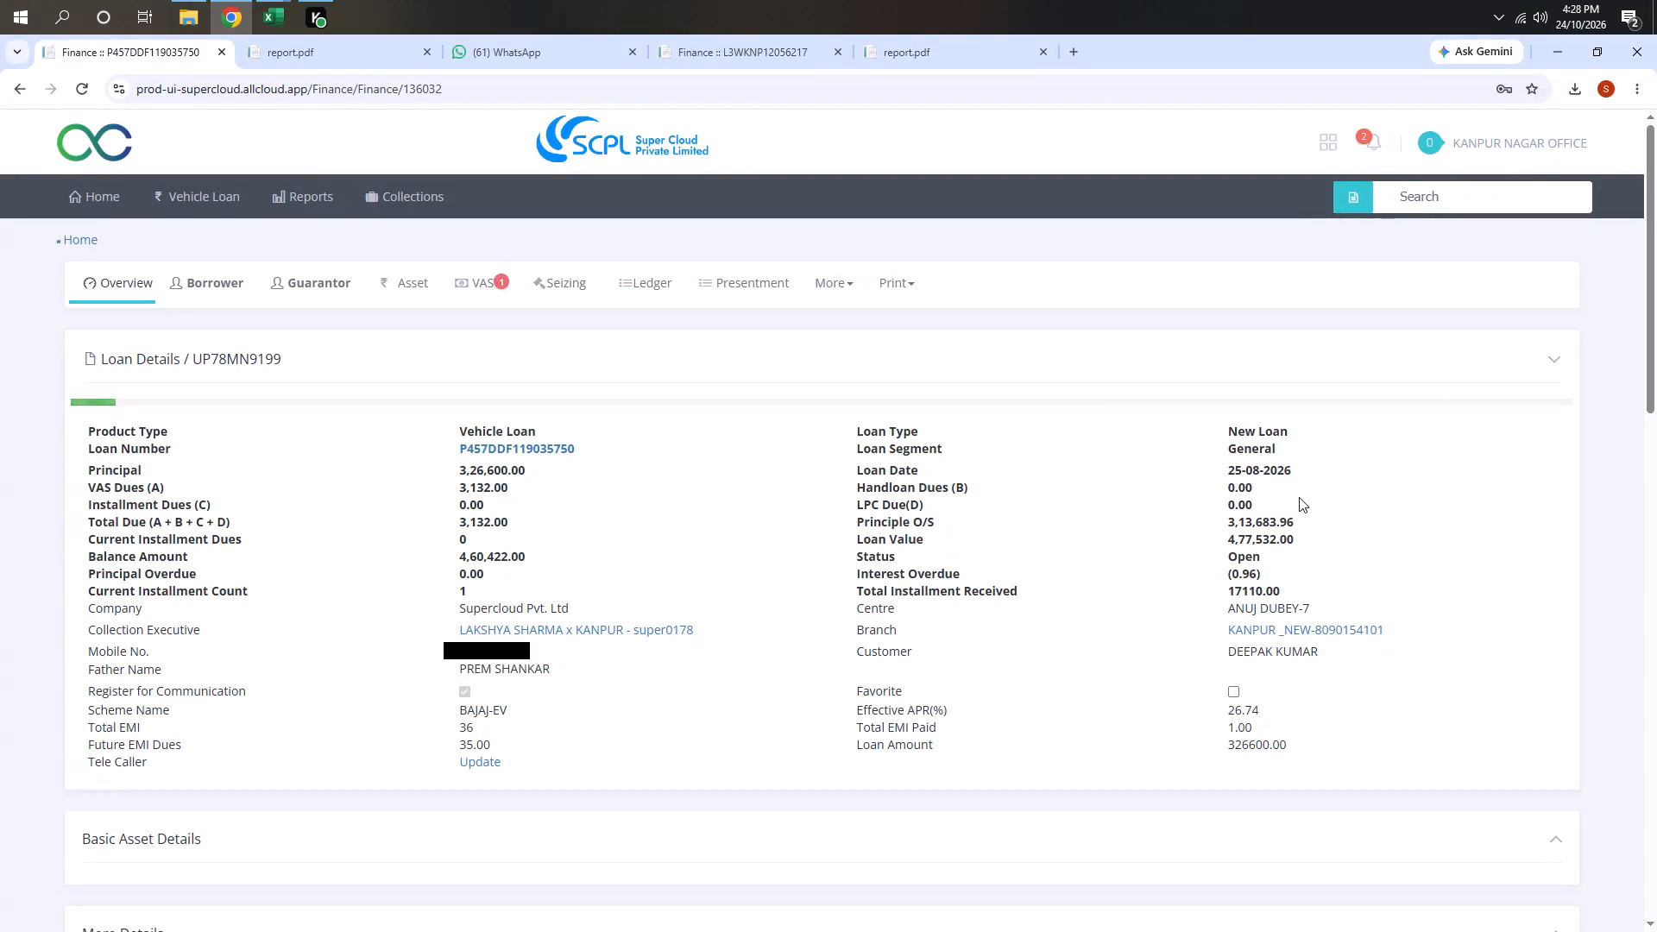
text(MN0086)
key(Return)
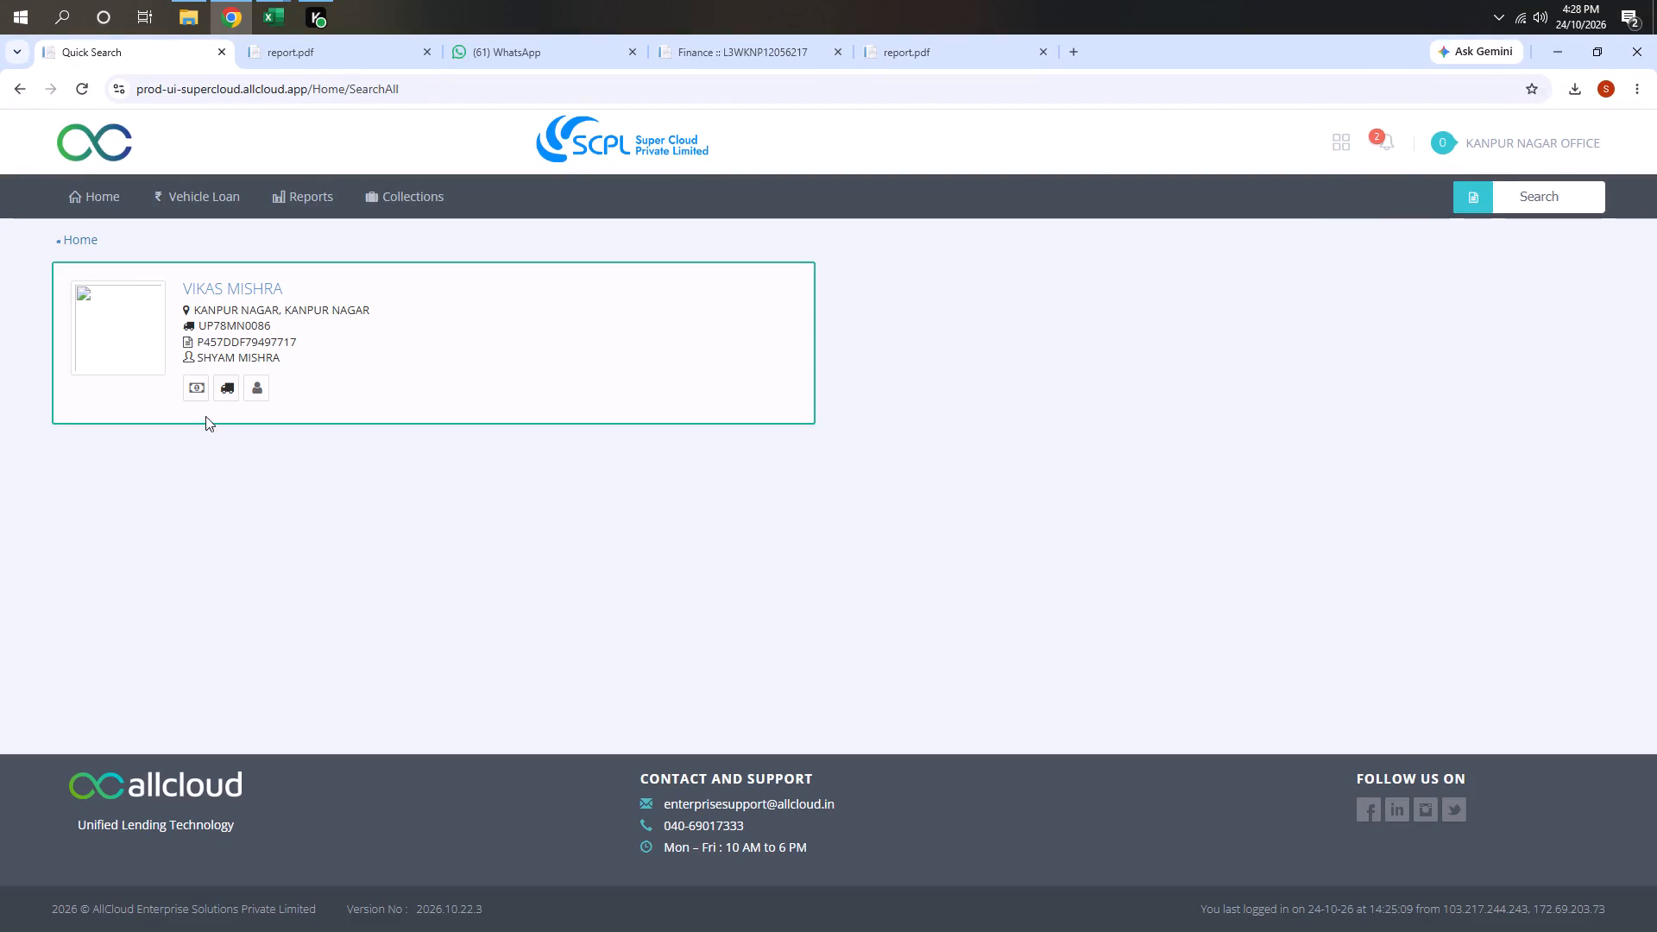
click(194, 395)
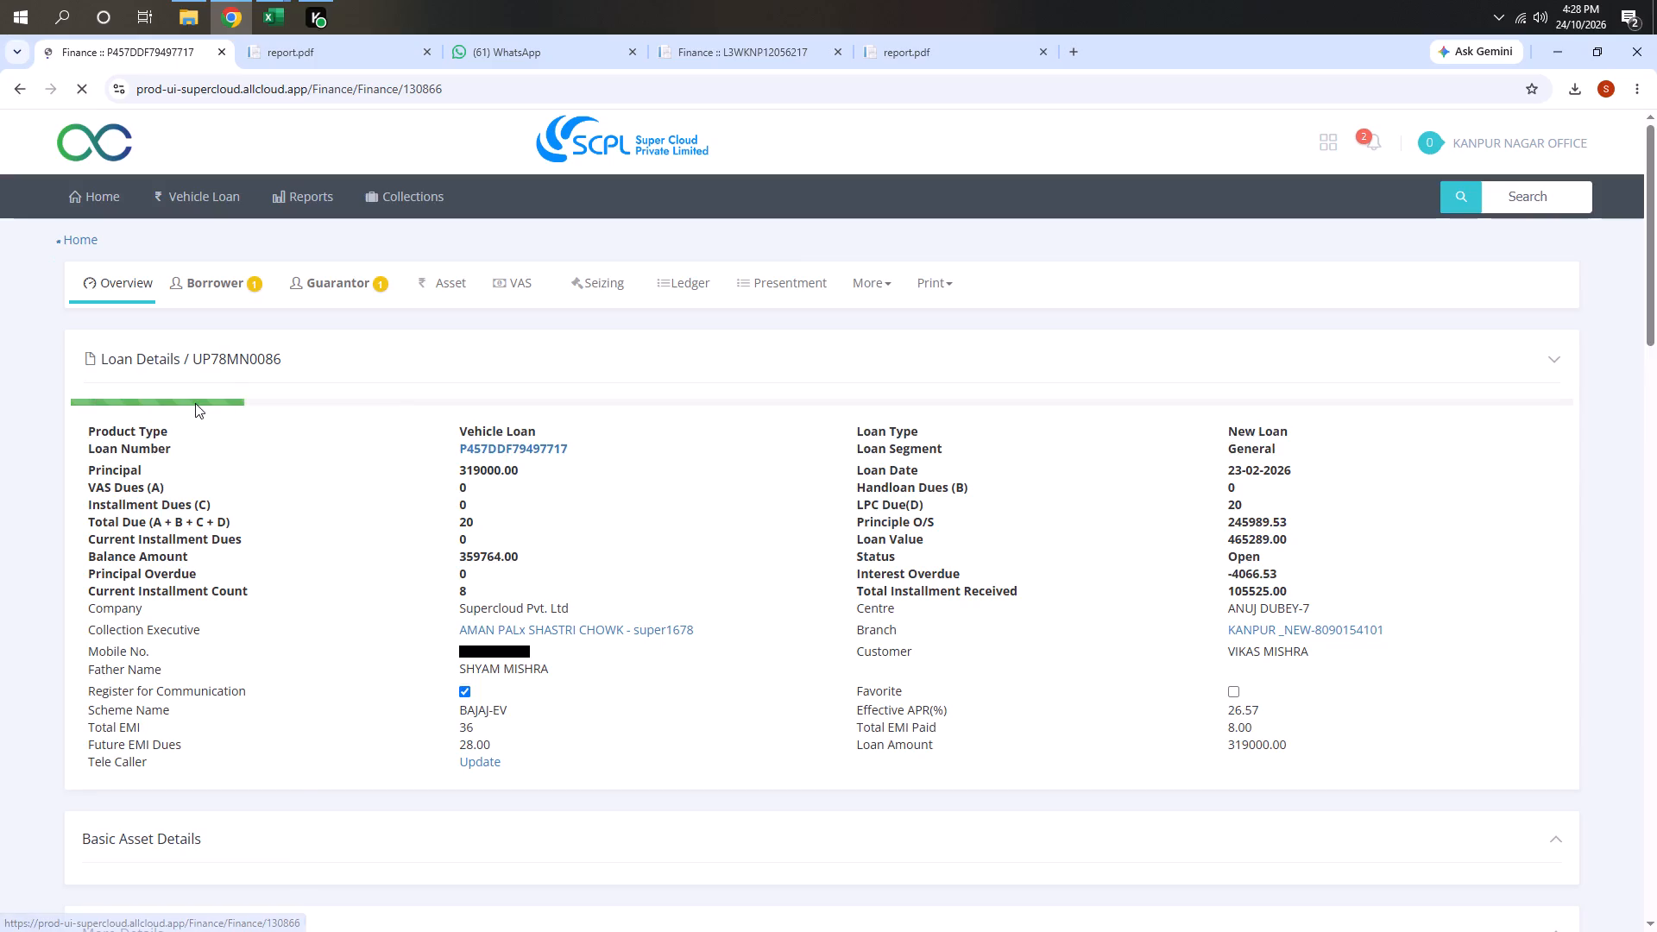
Open the receipt for installment 9 from the loan's schedule and bring up its print preview.
scroll(774, 589, down, 8)
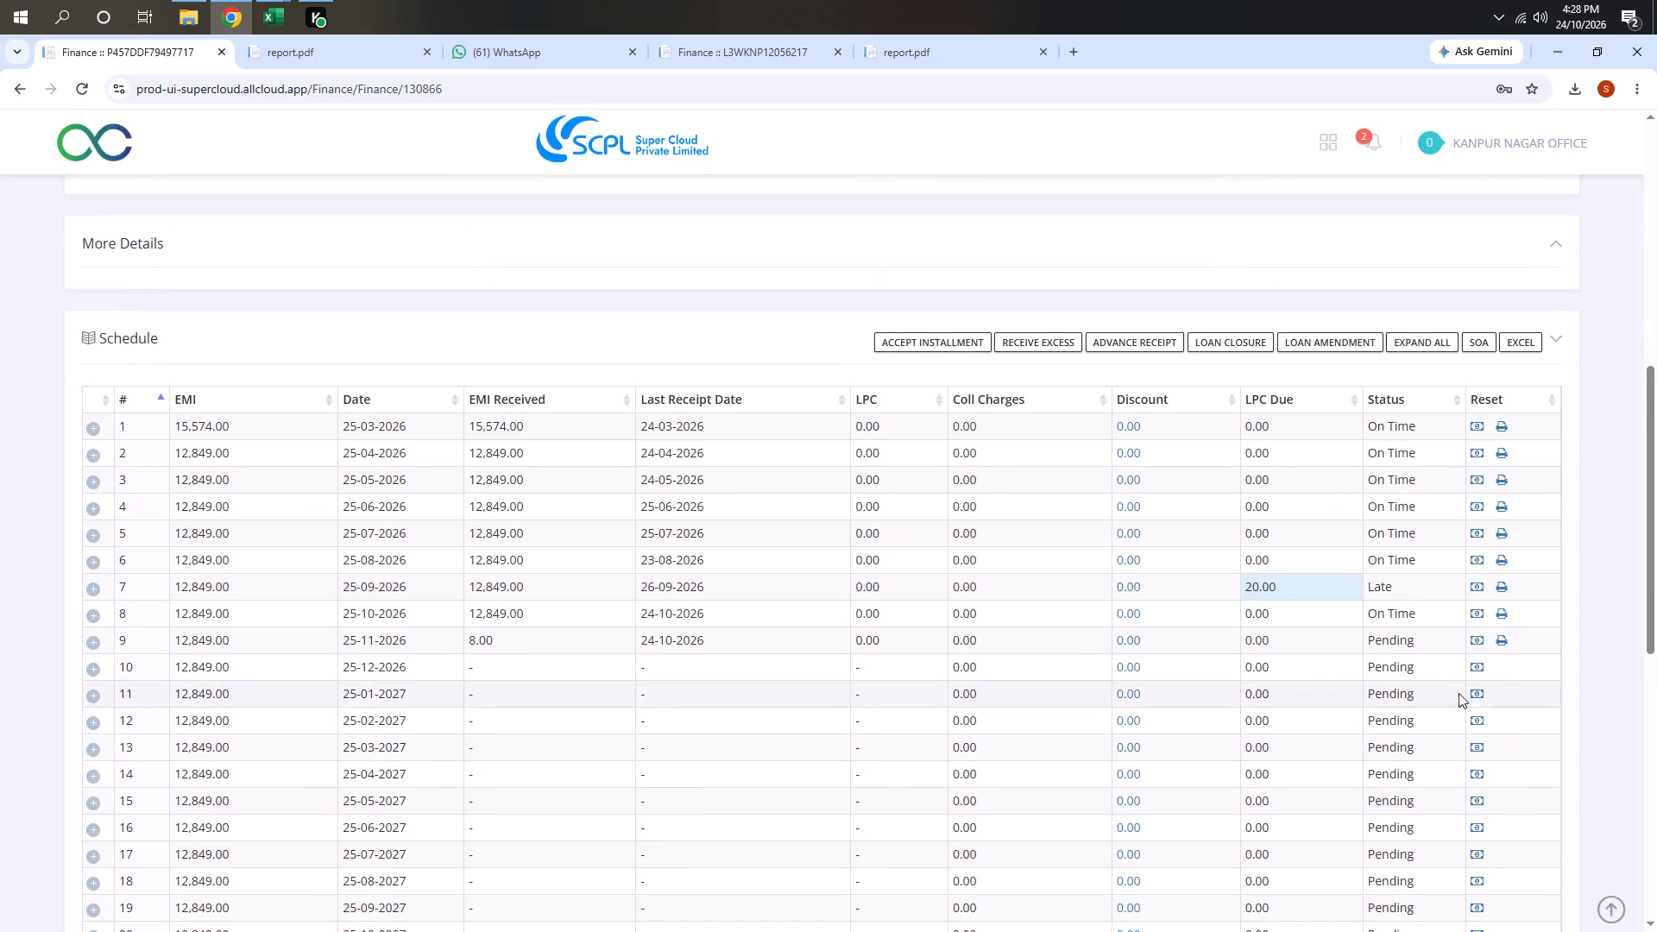
triple_click(1496, 644)
double_click(1496, 644)
click(1496, 644)
drag(1496, 644, 1498, 654)
click(1519, 224)
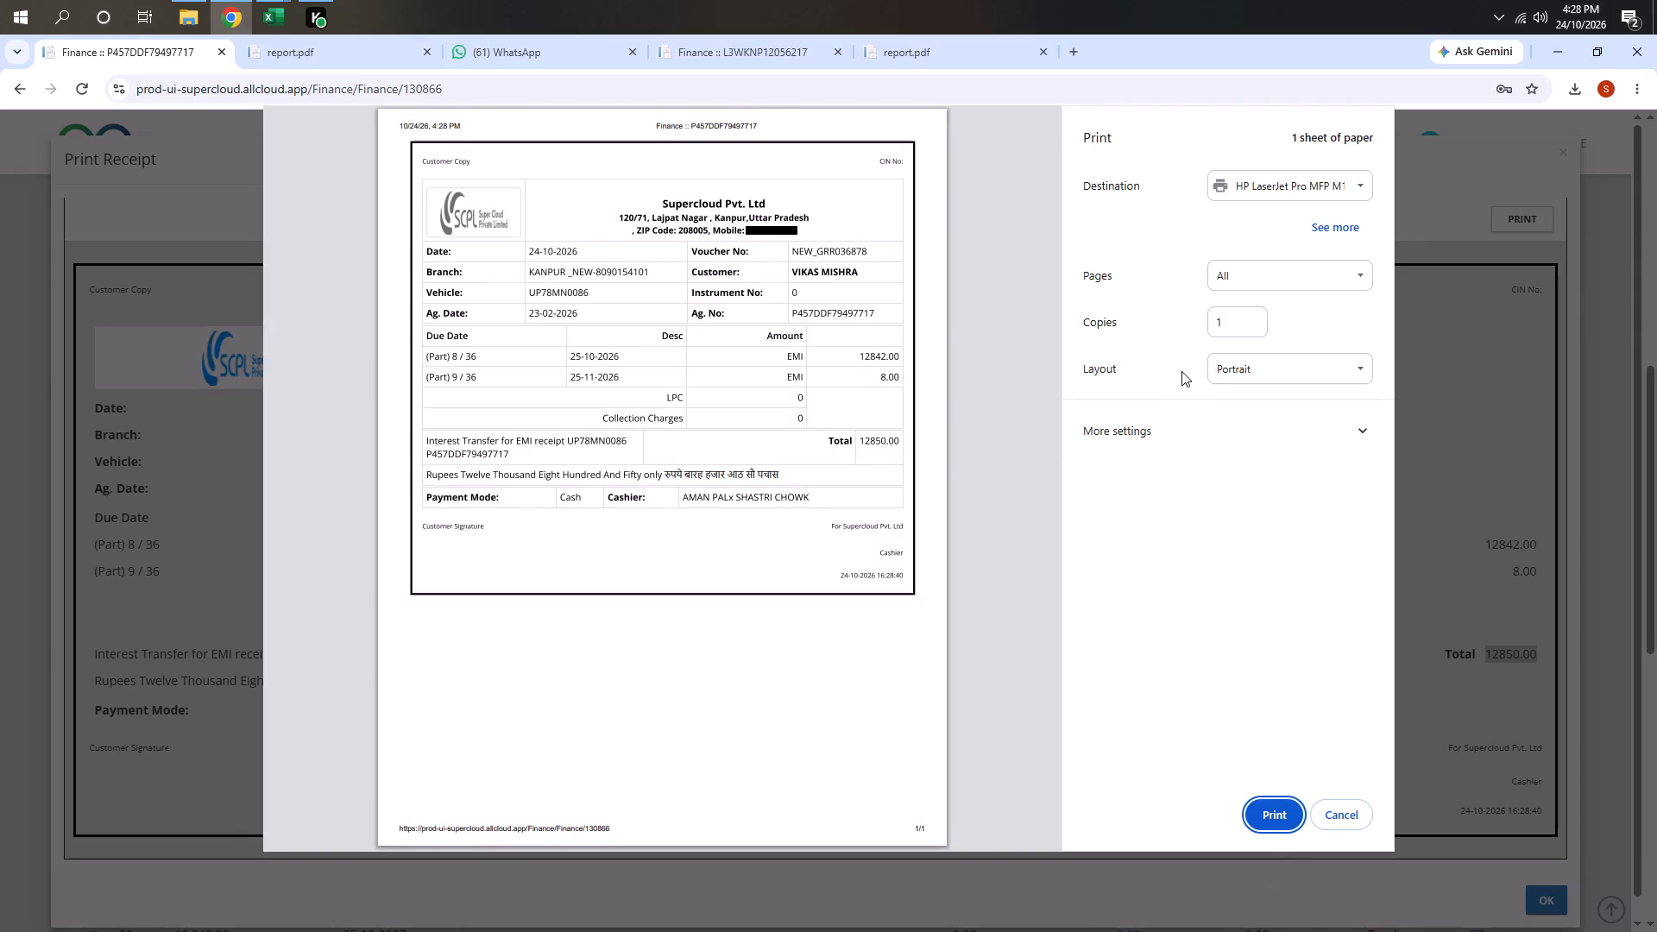
Print the receipt at a custom scale of 75, then close the receipt window.
click(1190, 429)
drag(1238, 663, 1192, 670)
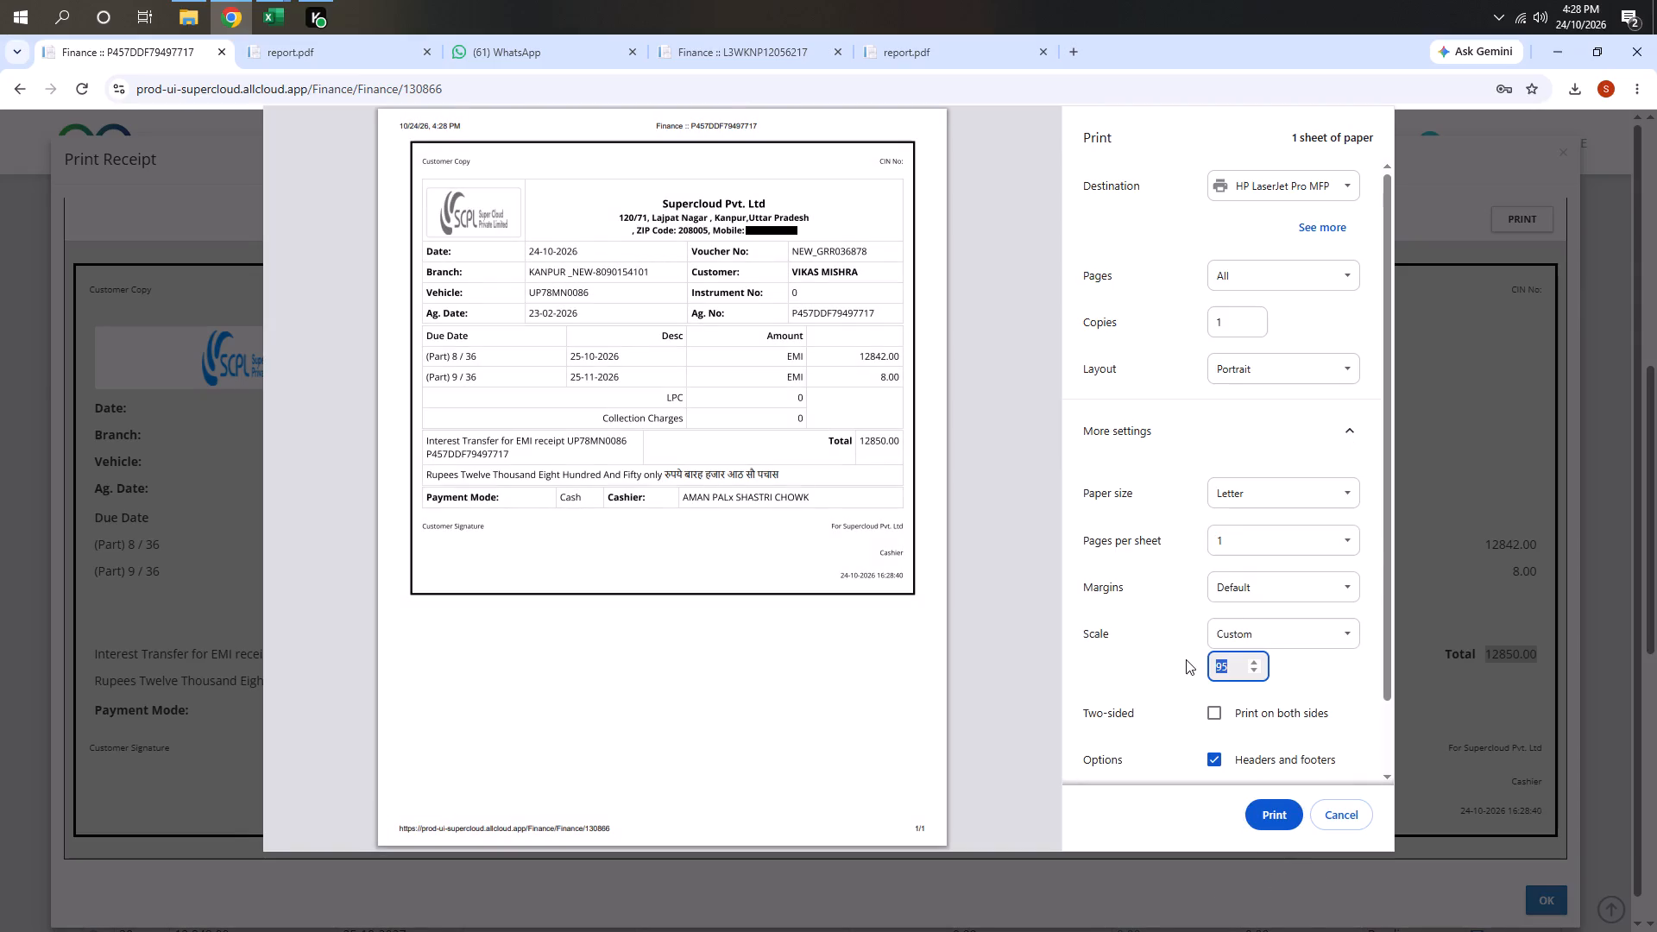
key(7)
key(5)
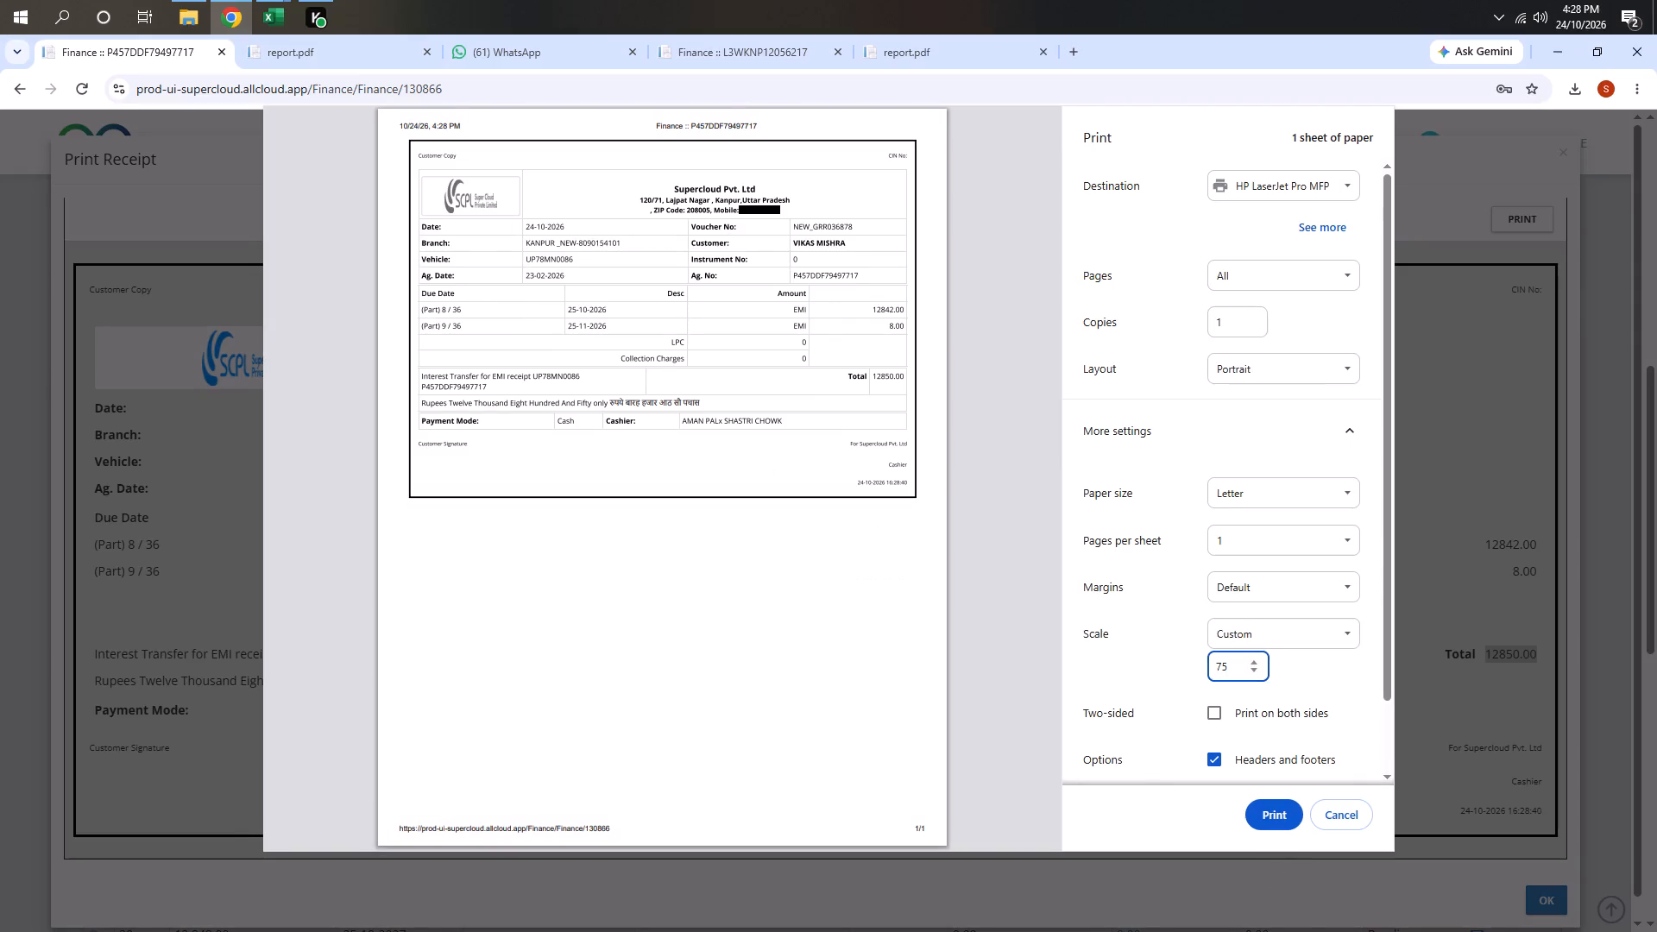
click(1270, 816)
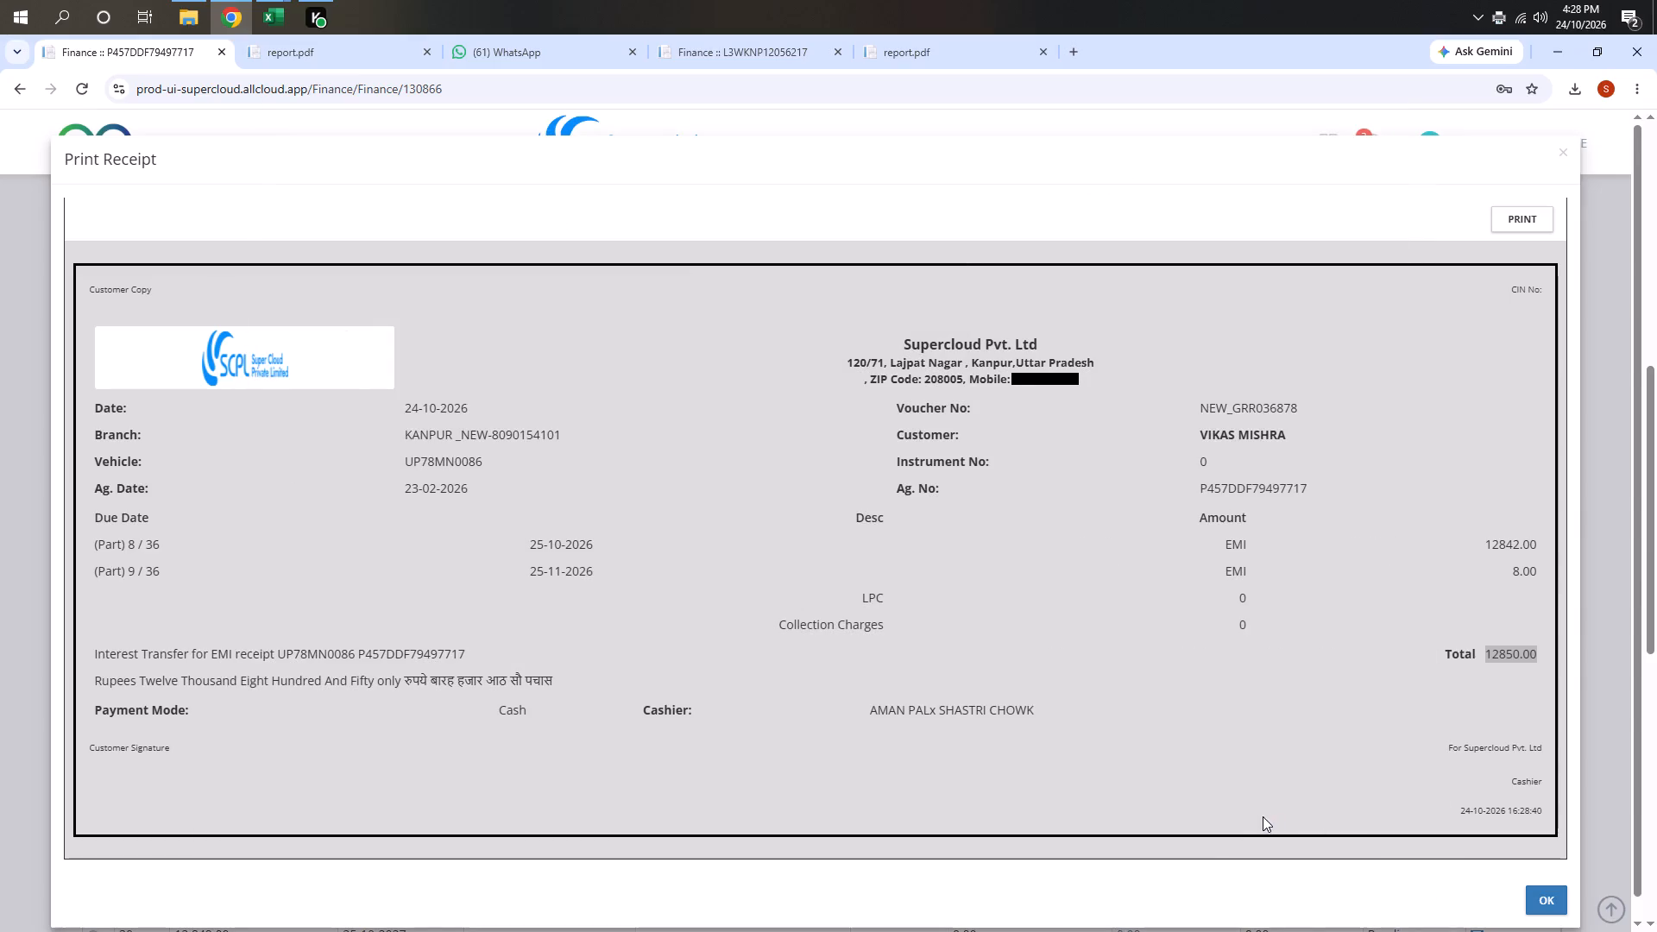
click(1566, 149)
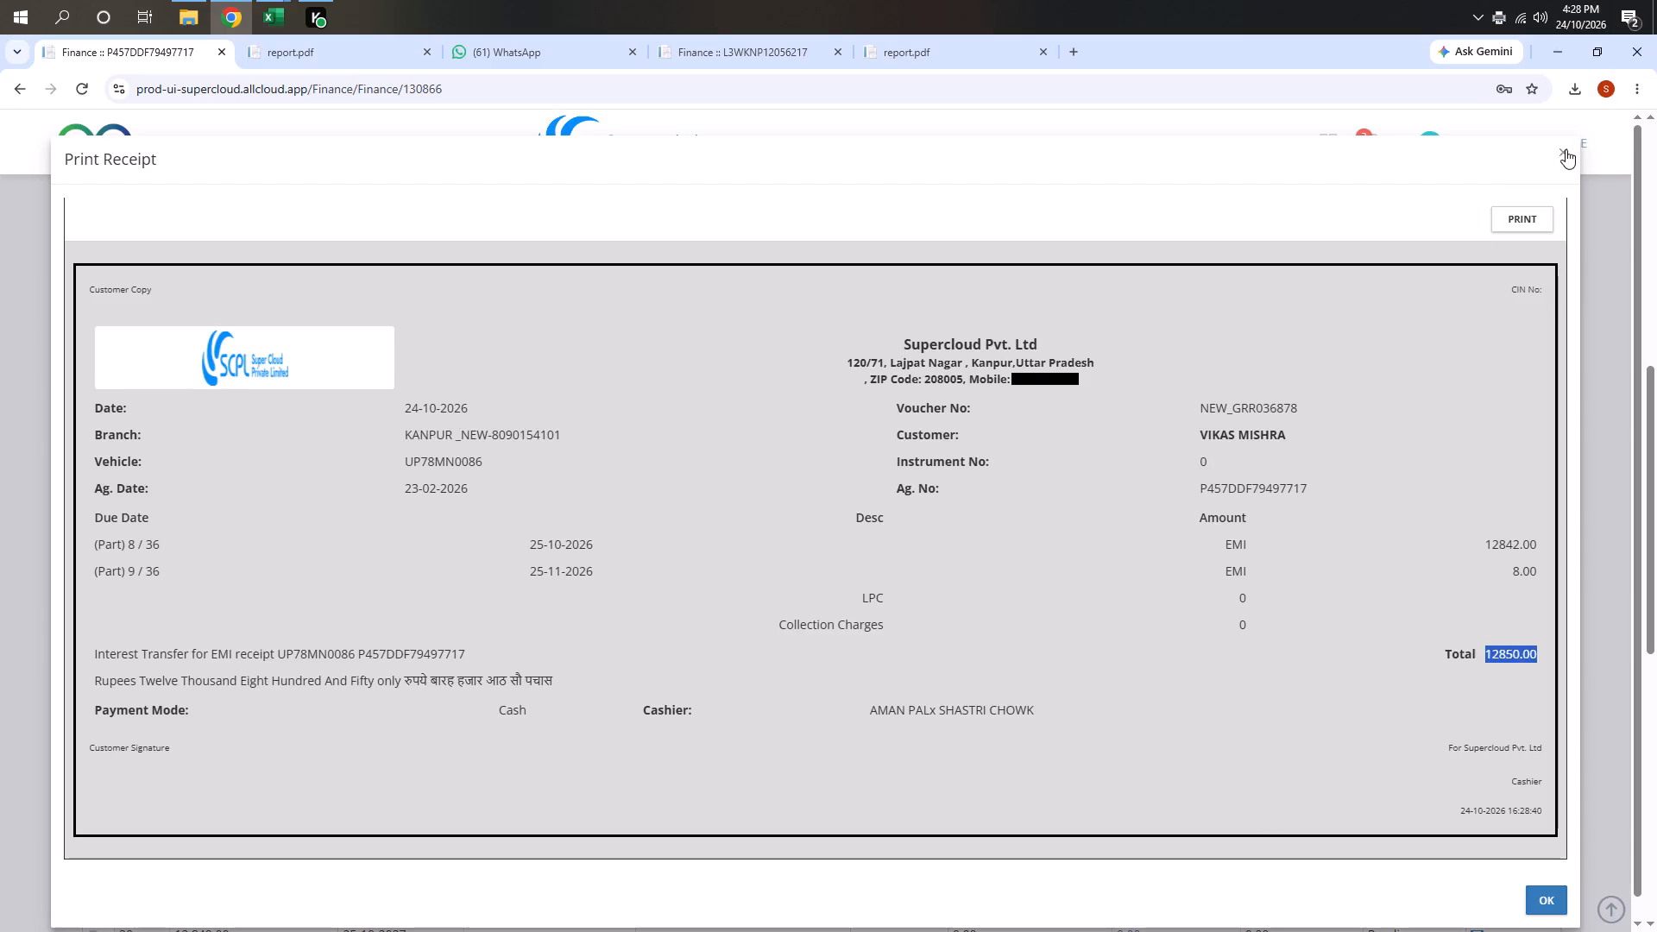
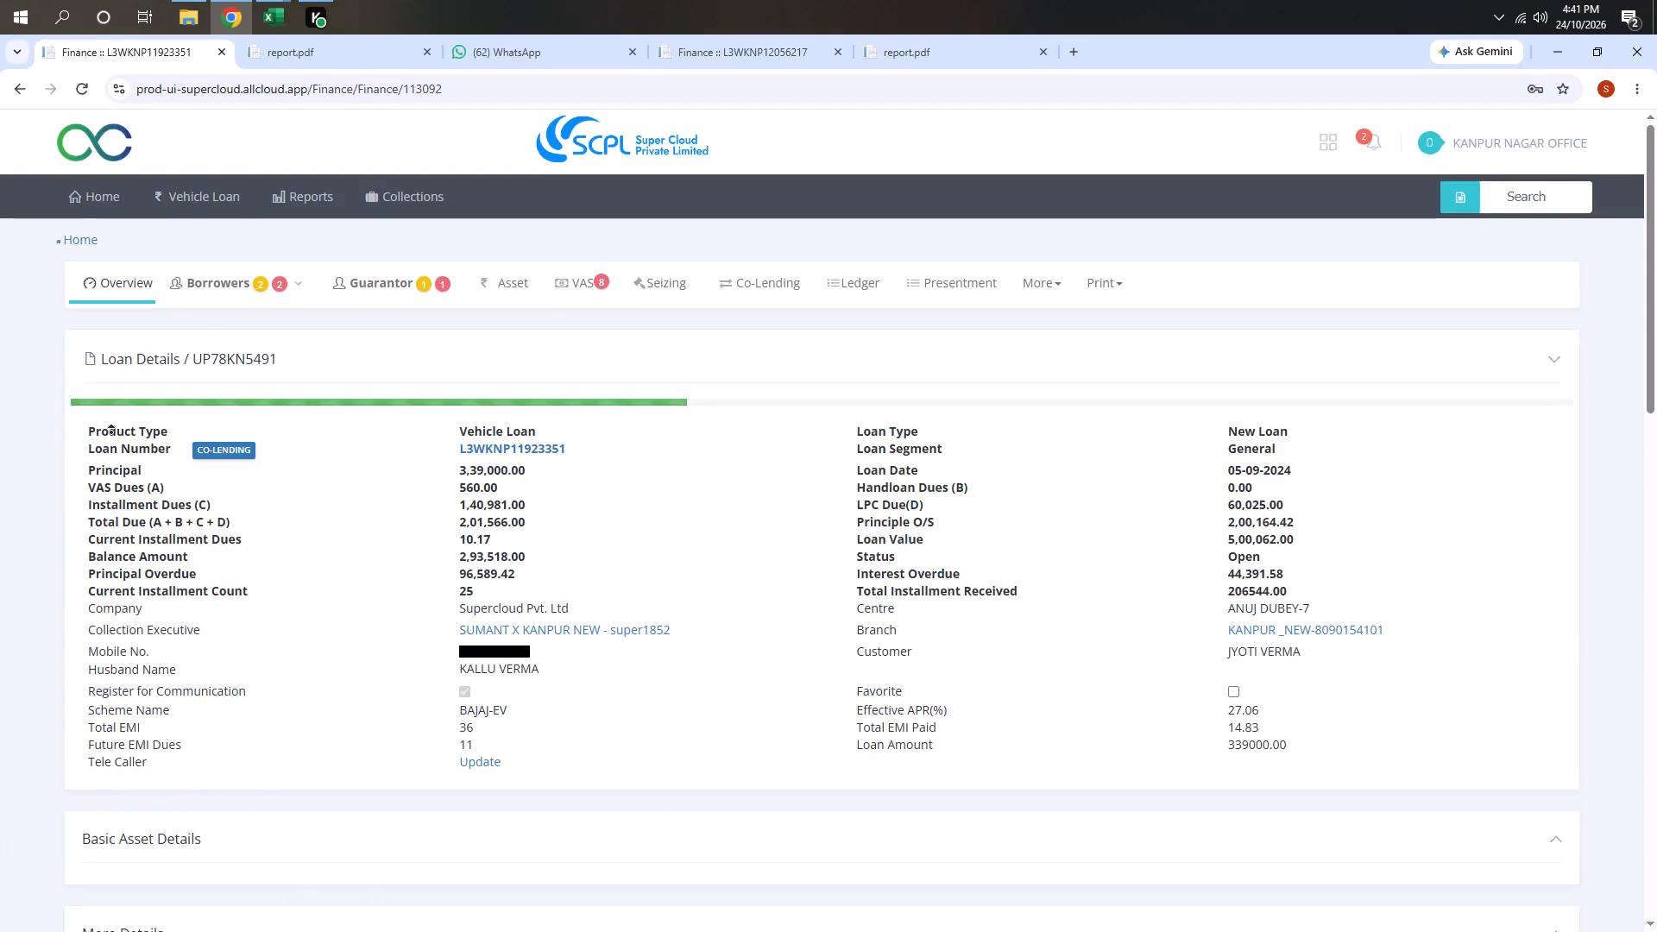
Examine the financed vehicle's asset details, highlighting the engine number, and return to the loan overview.
click(523, 295)
click(512, 290)
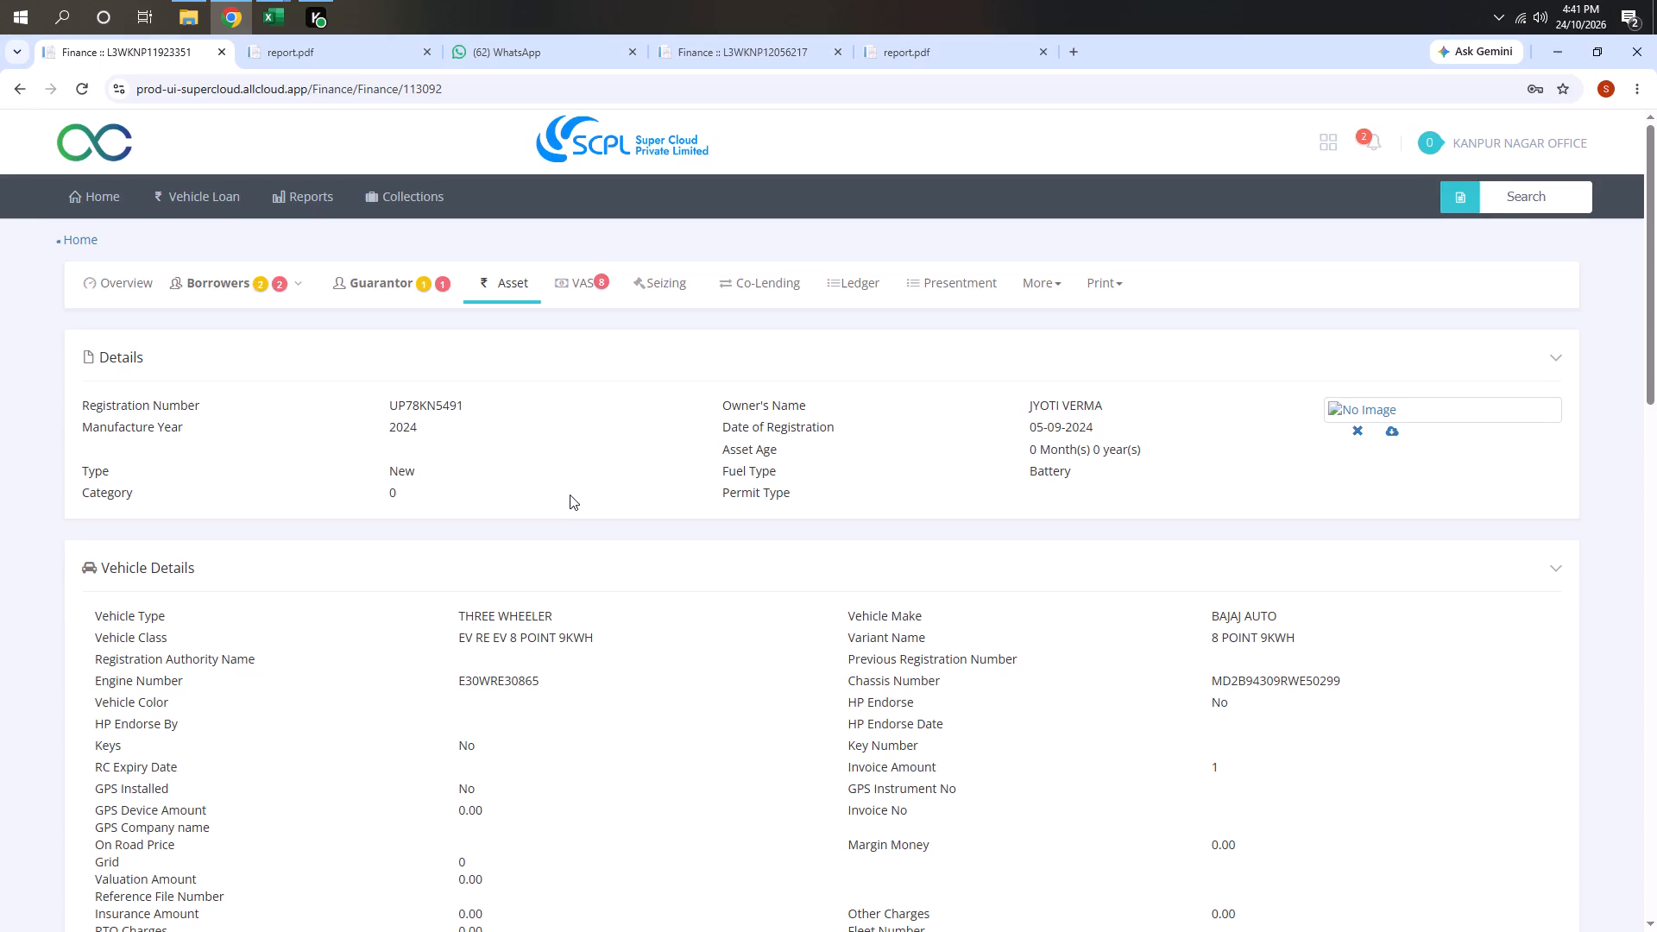
click(94, 291)
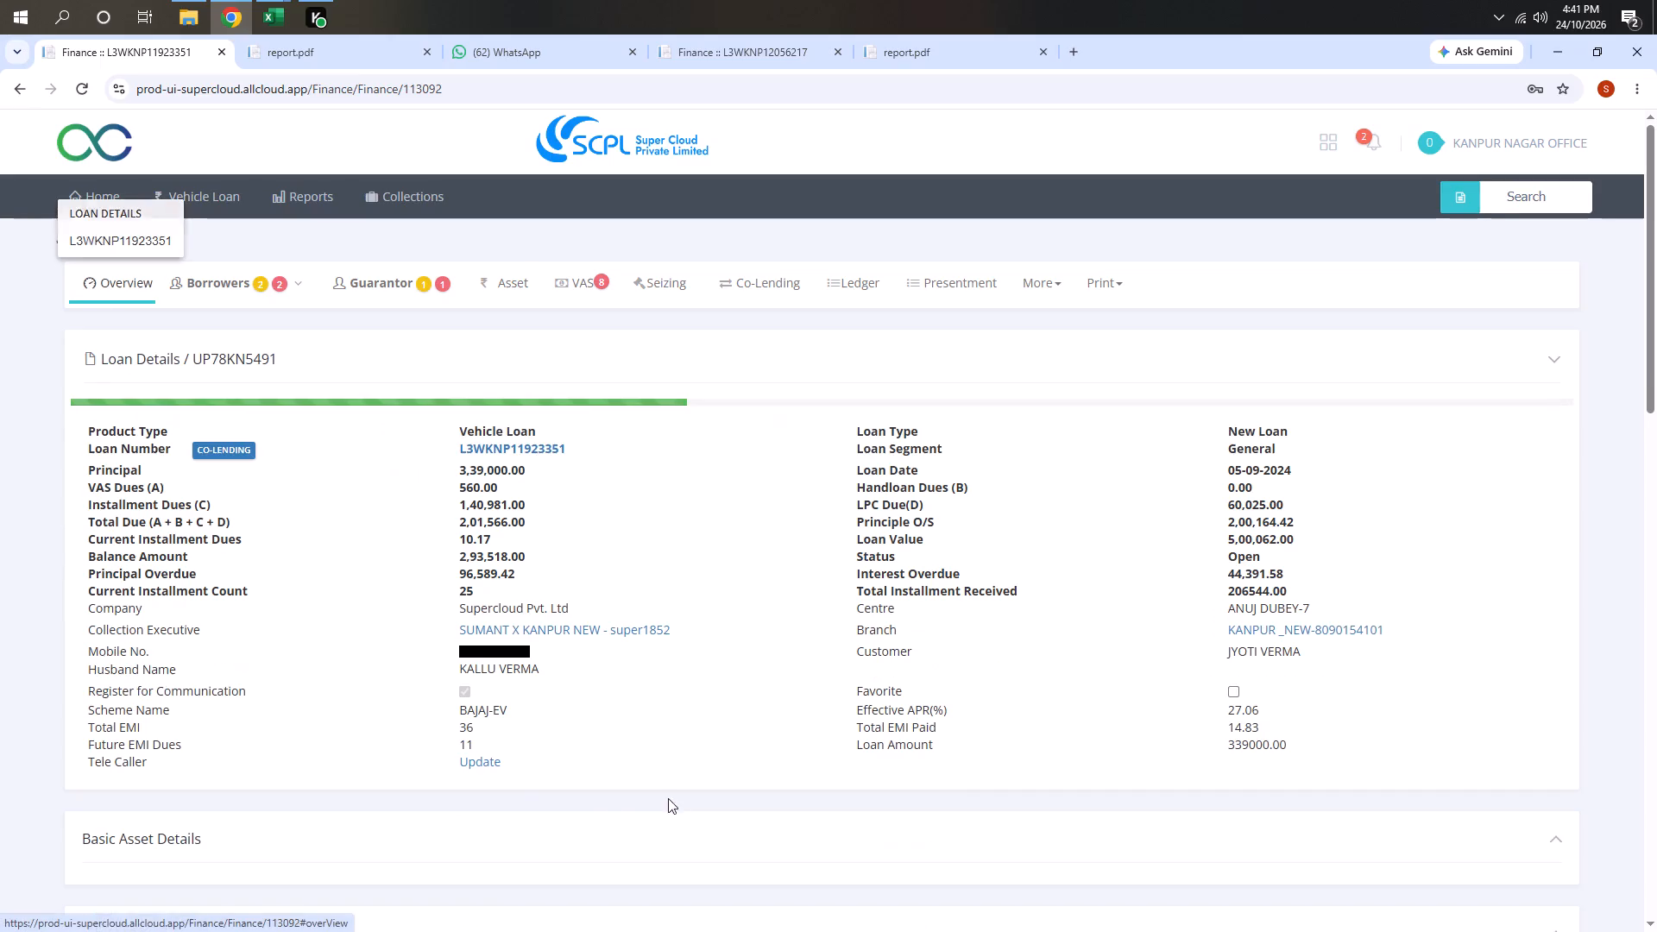
scroll(442, 758, down, 2)
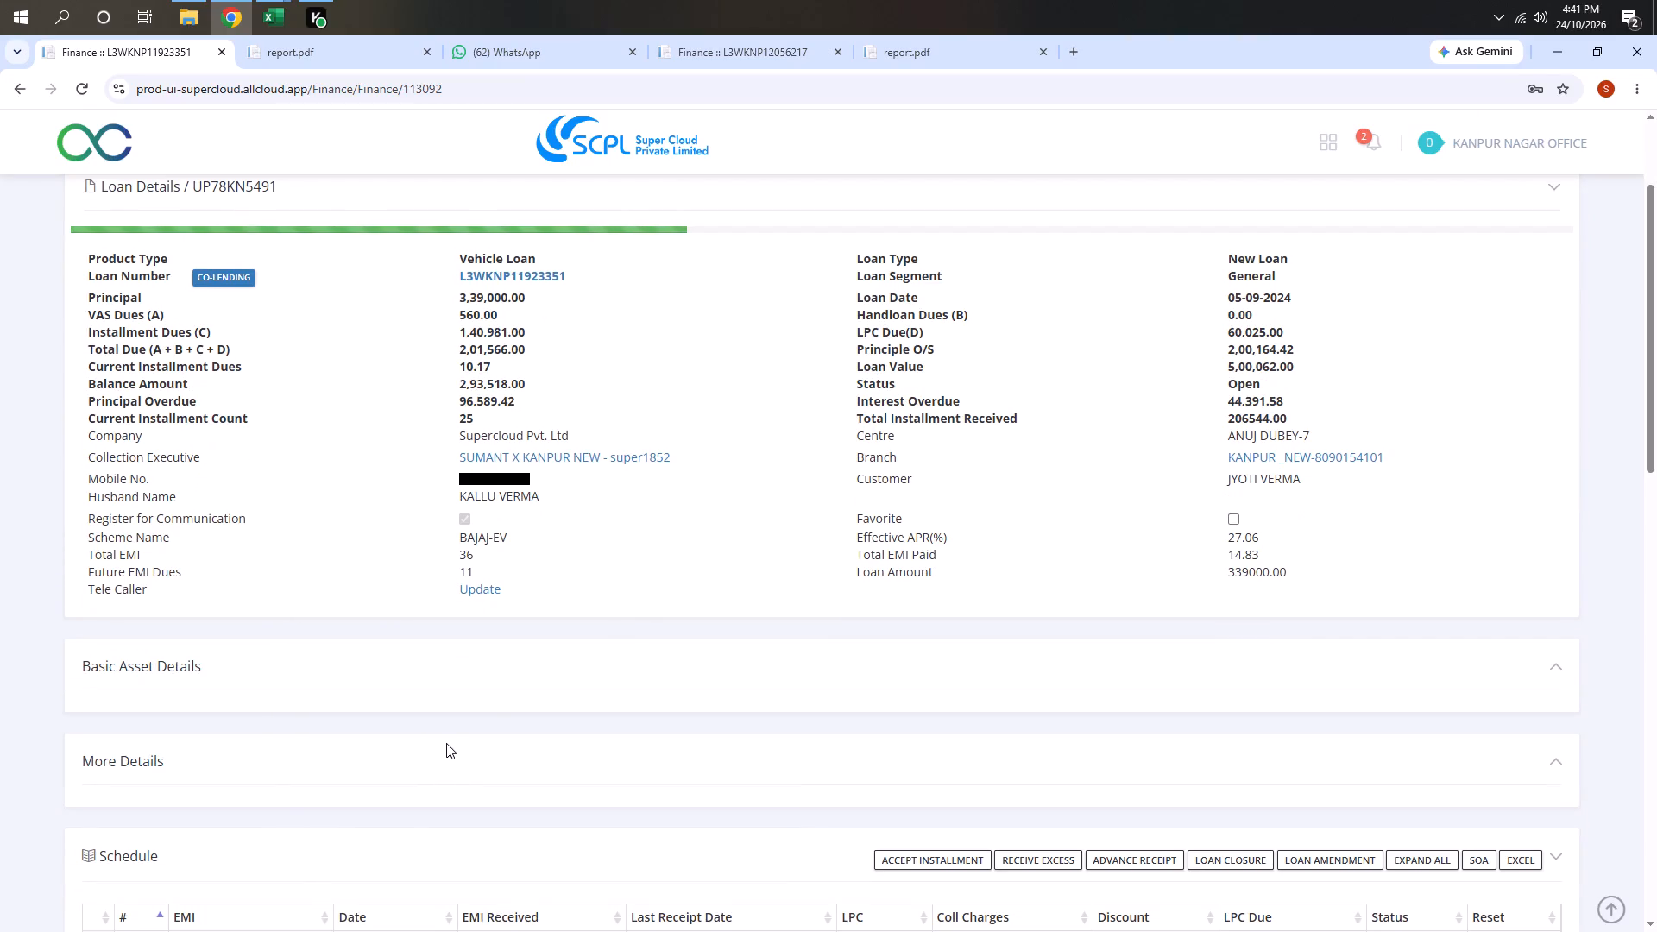
scroll(501, 588, up, 5)
click(504, 282)
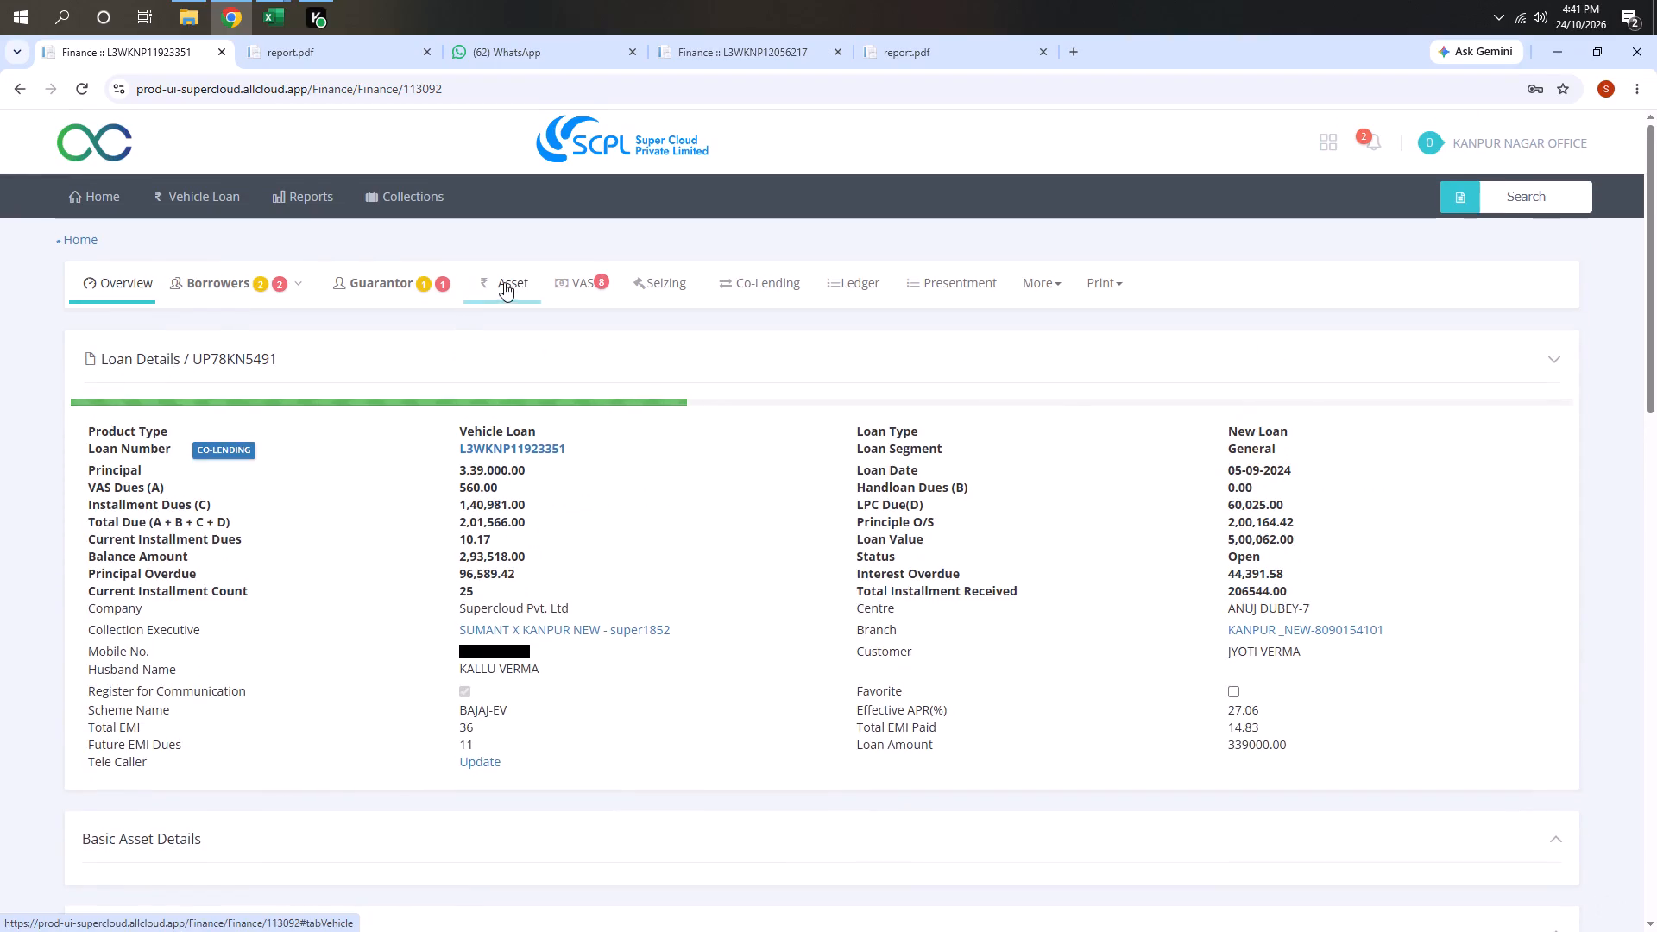
drag(463, 683, 576, 677)
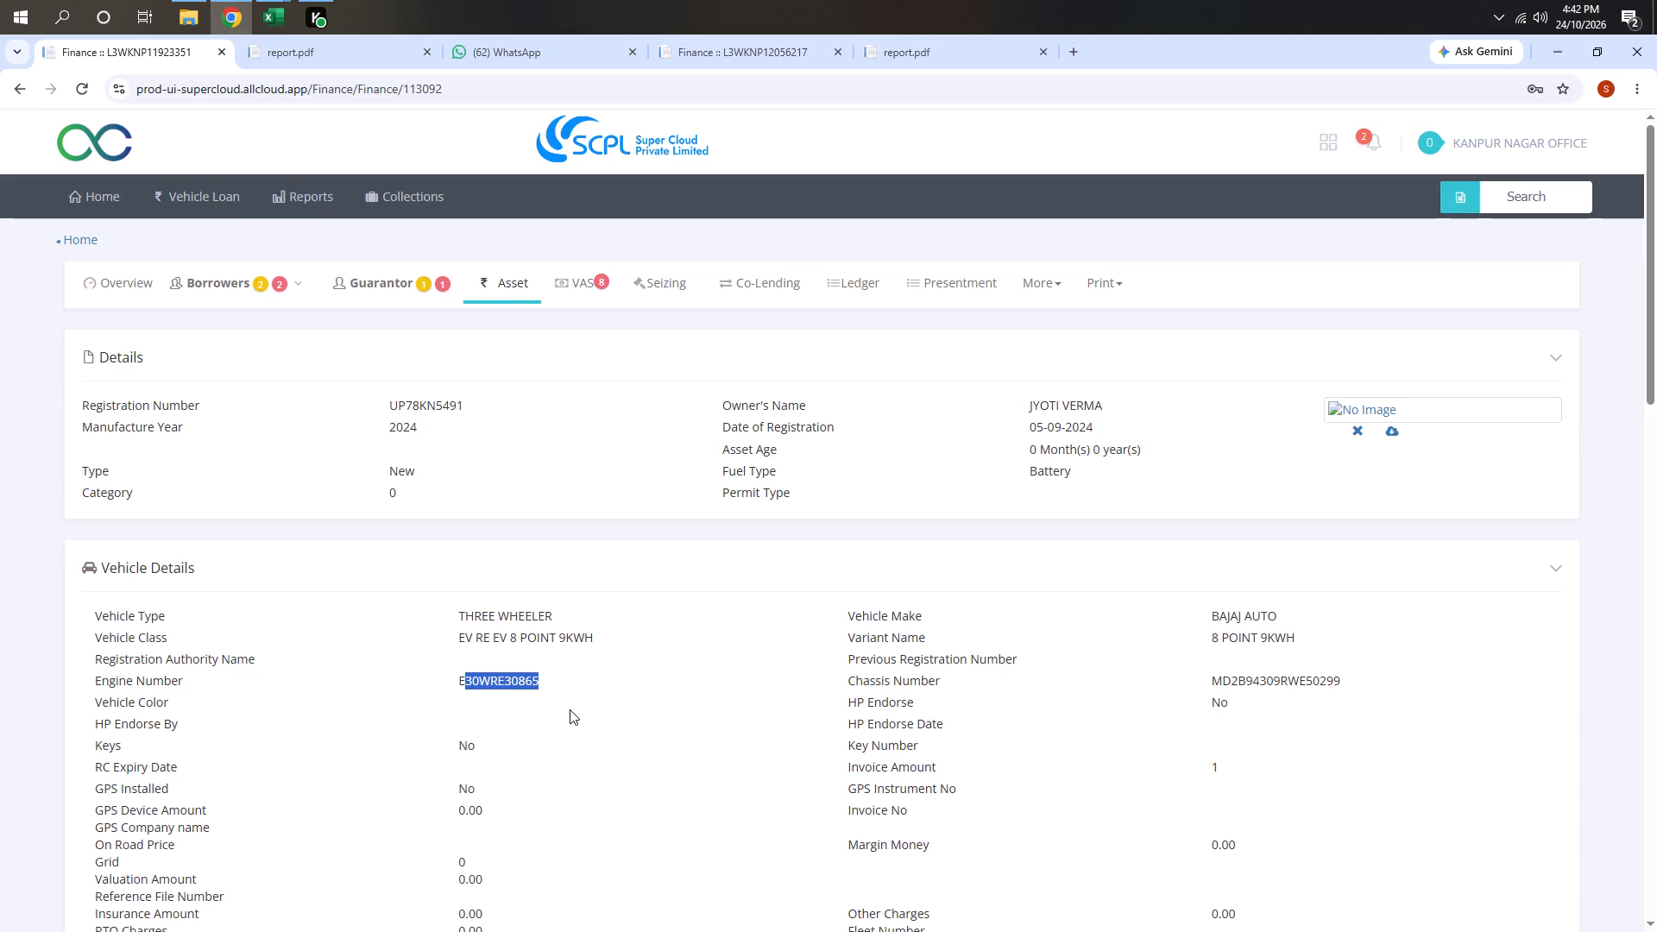
click(126, 292)
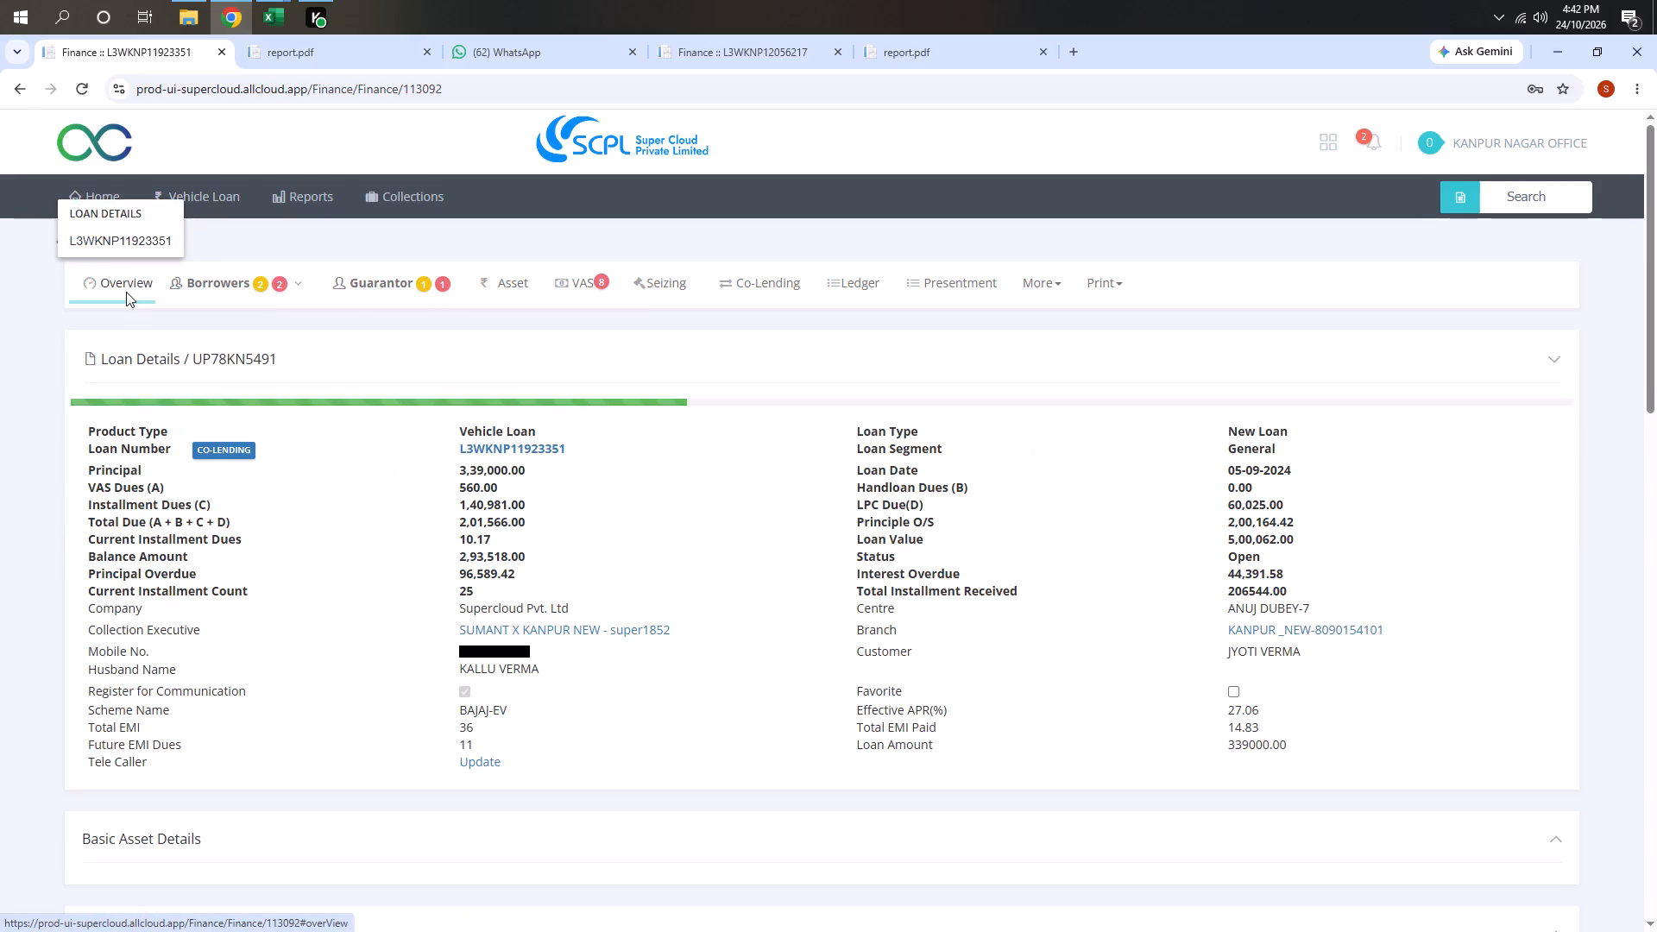
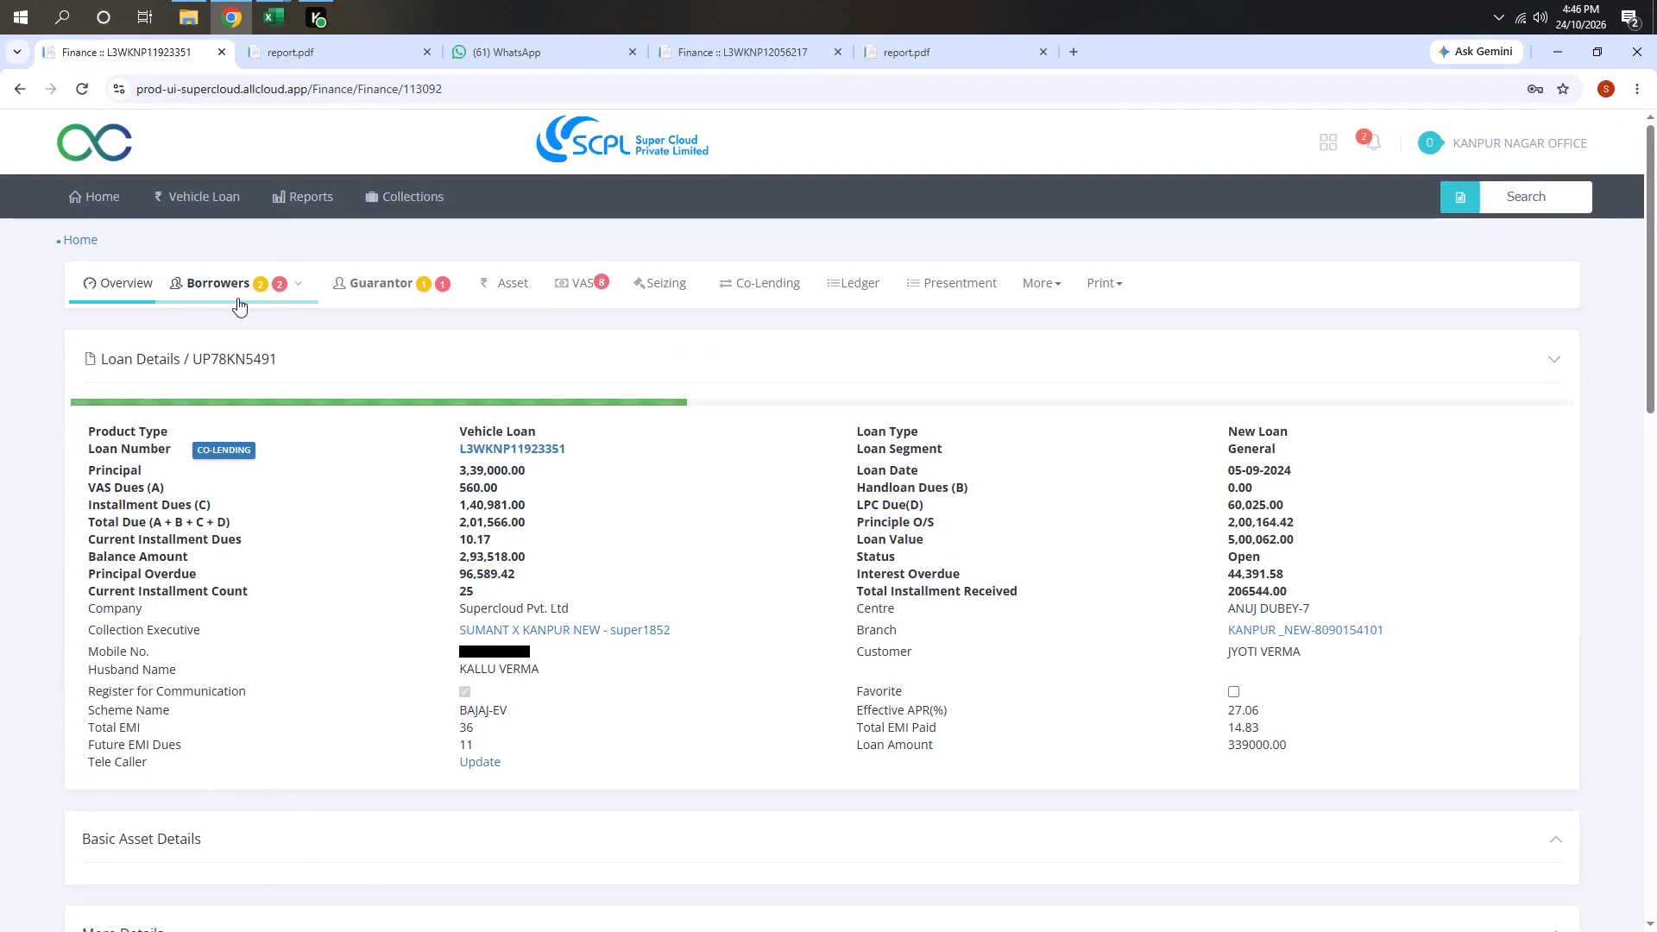
Examine the primary borrower's communication details, including the contact information and the present and permanent addresses.
click(224, 288)
click(217, 320)
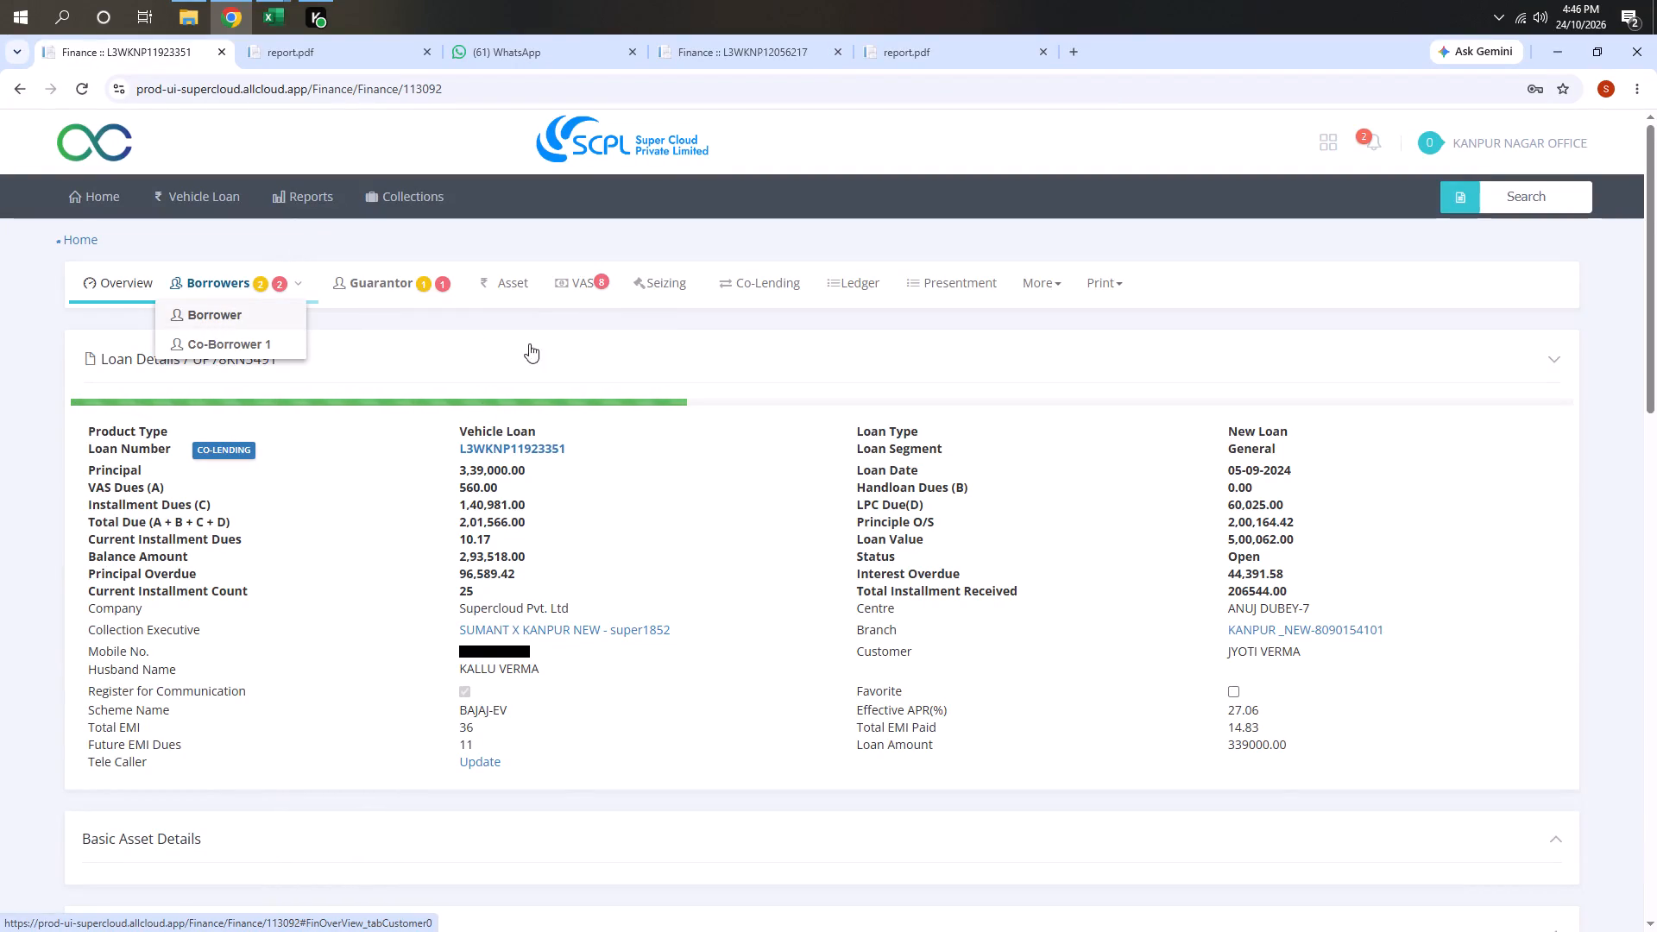
click(938, 358)
click(966, 358)
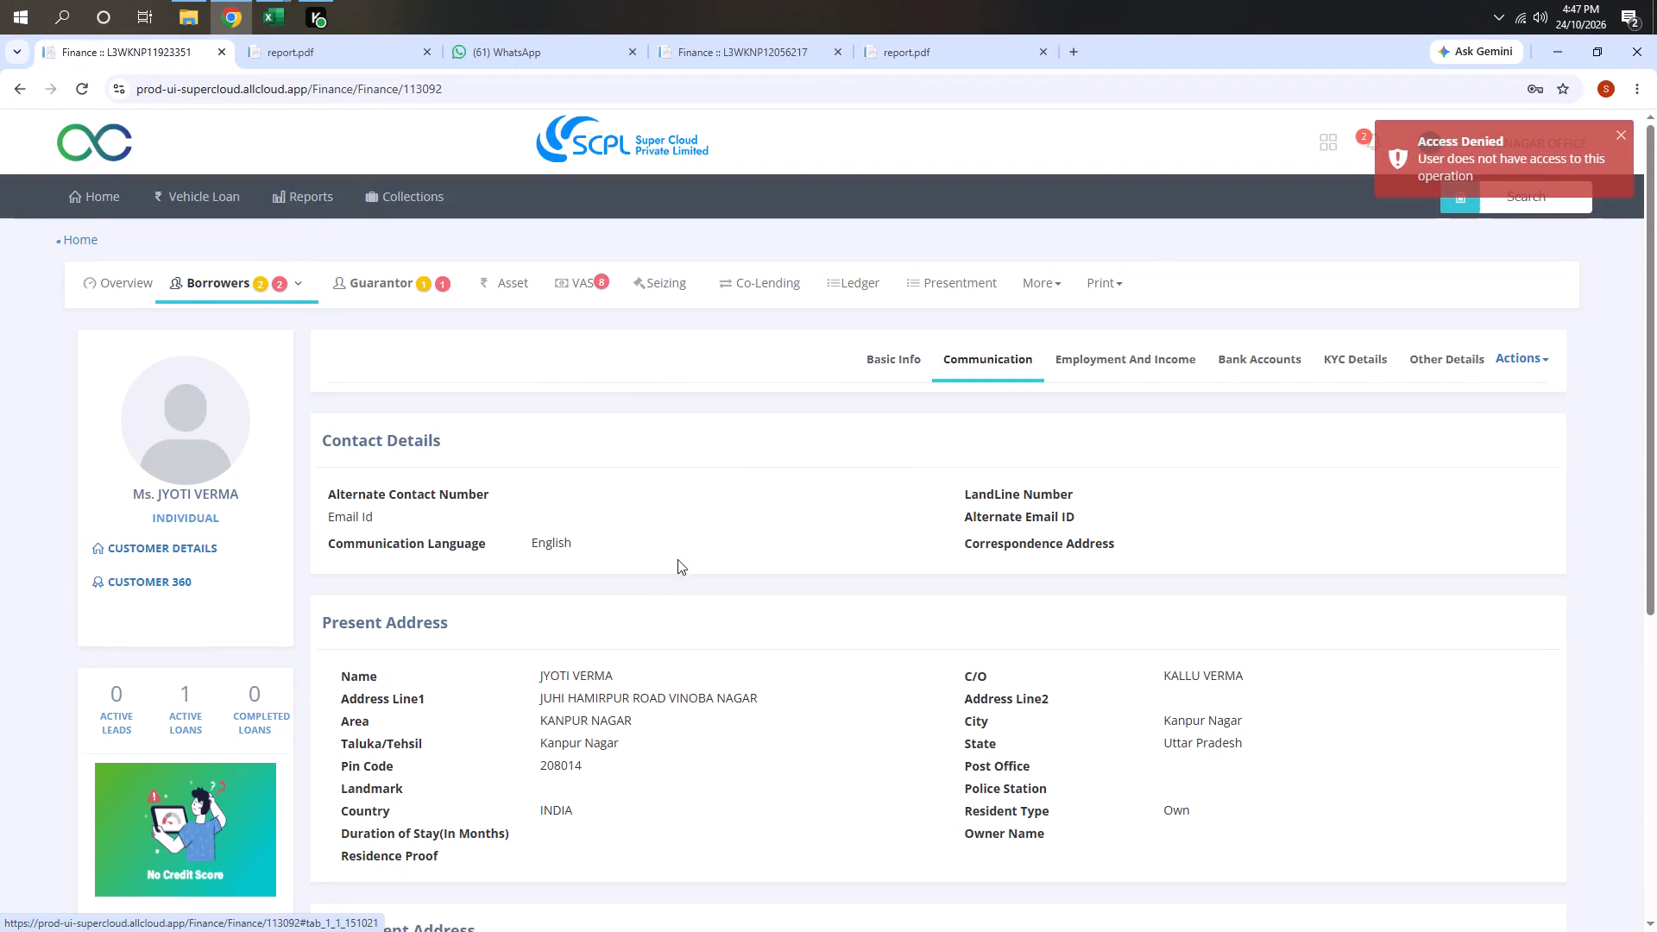
scroll(658, 620, down, 1)
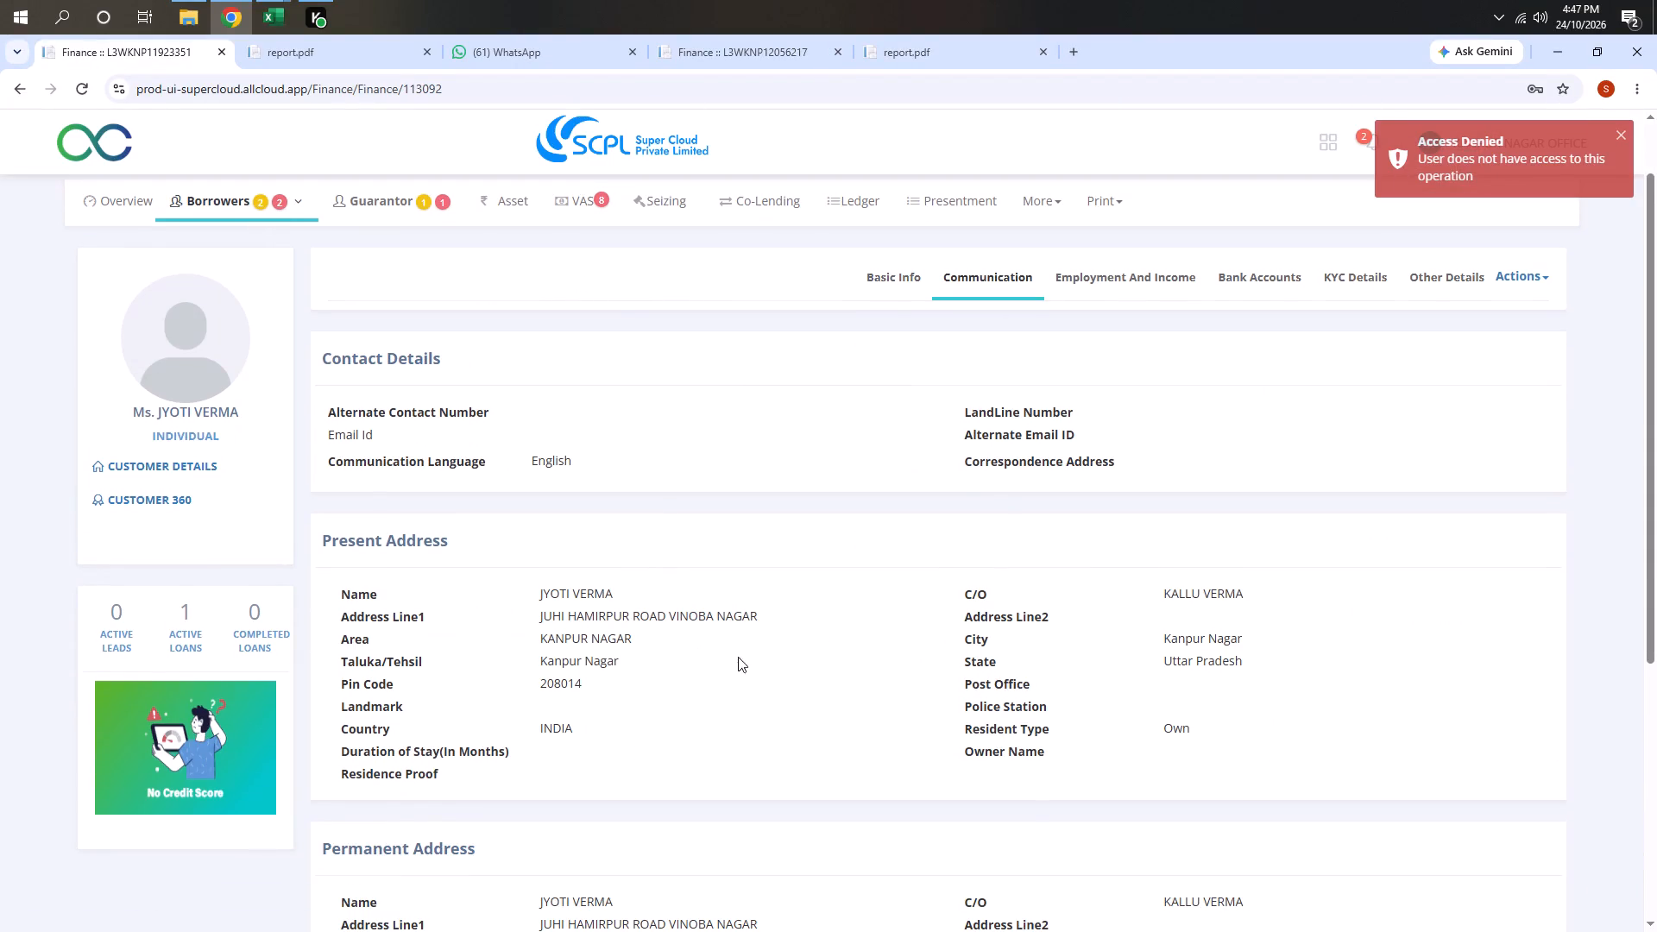
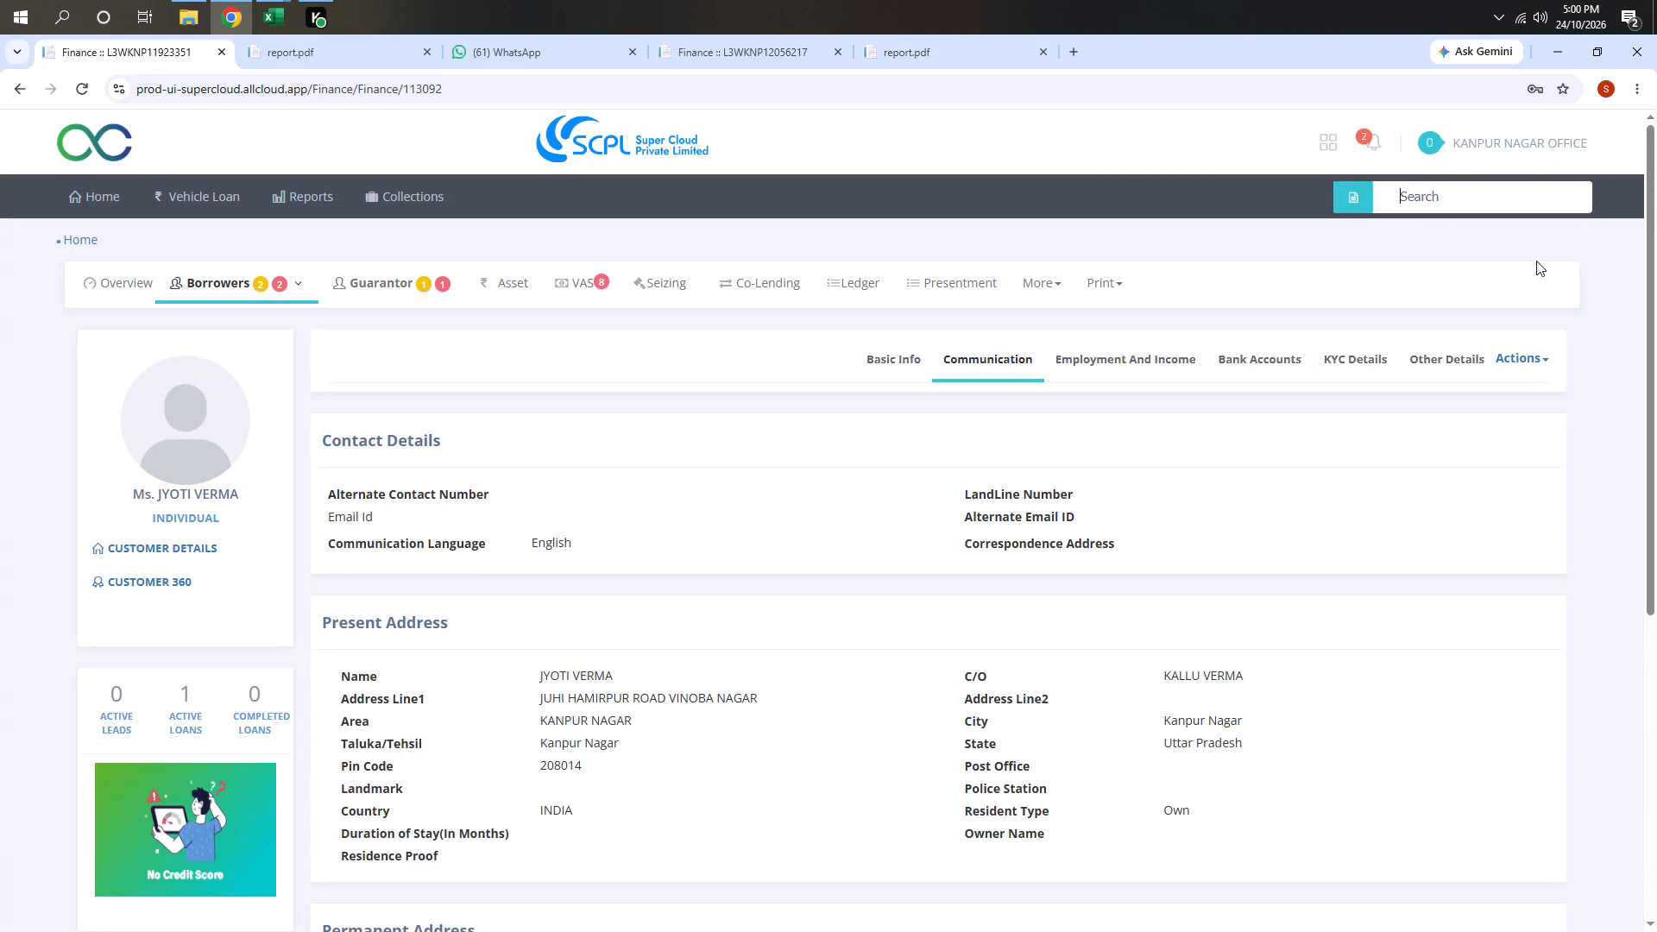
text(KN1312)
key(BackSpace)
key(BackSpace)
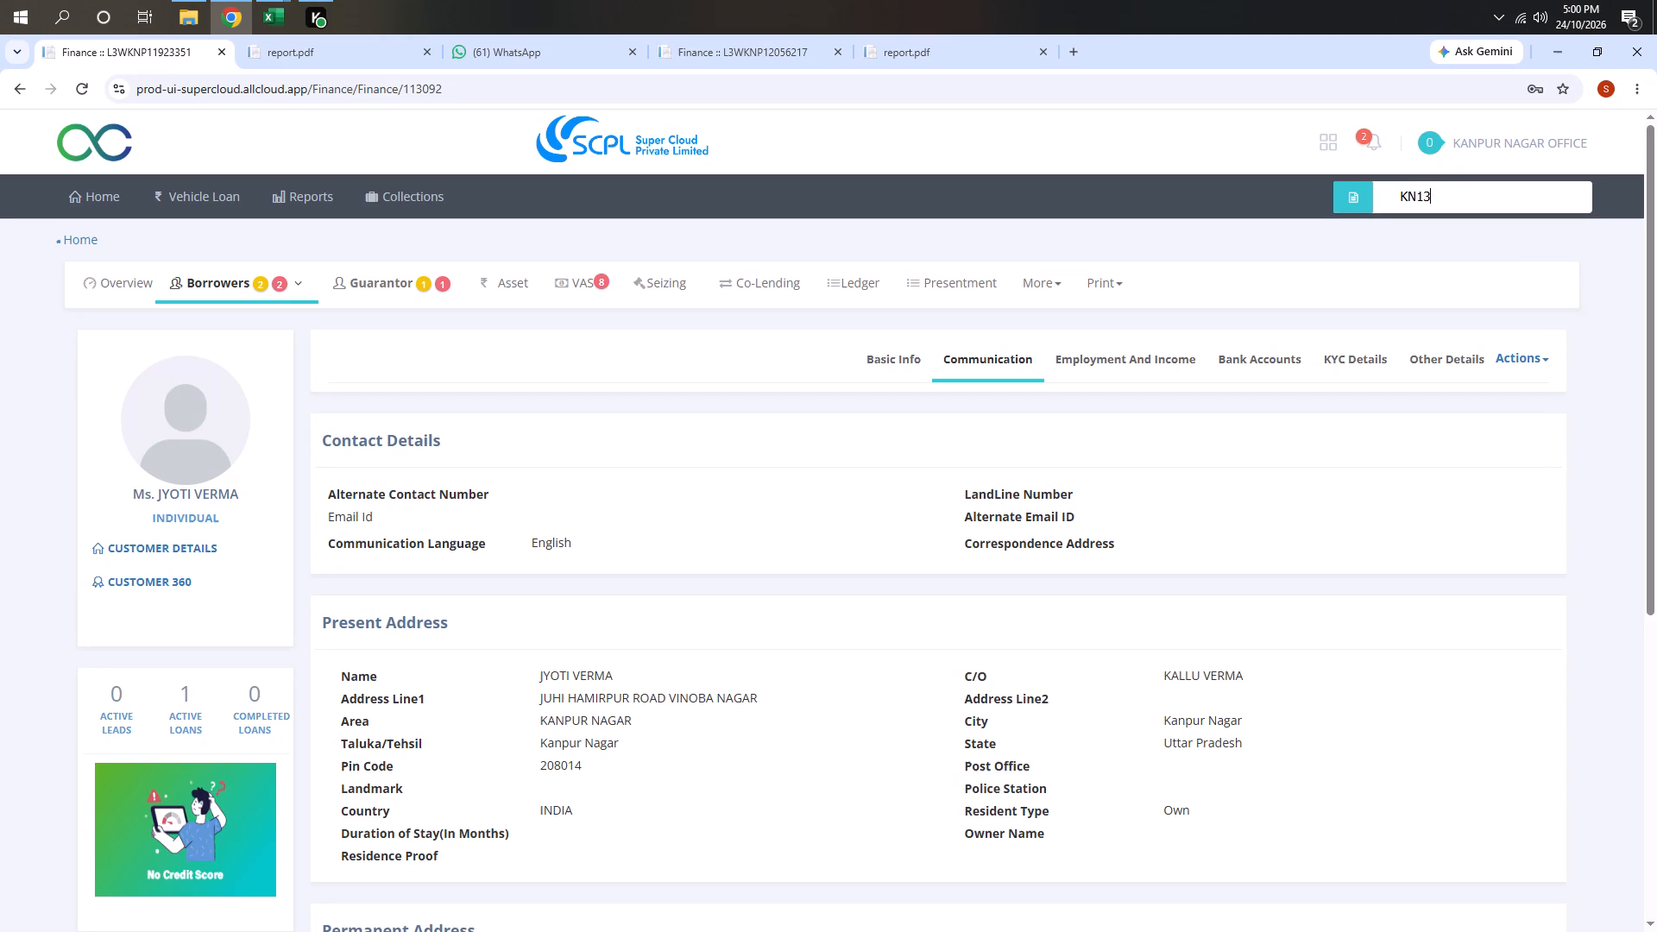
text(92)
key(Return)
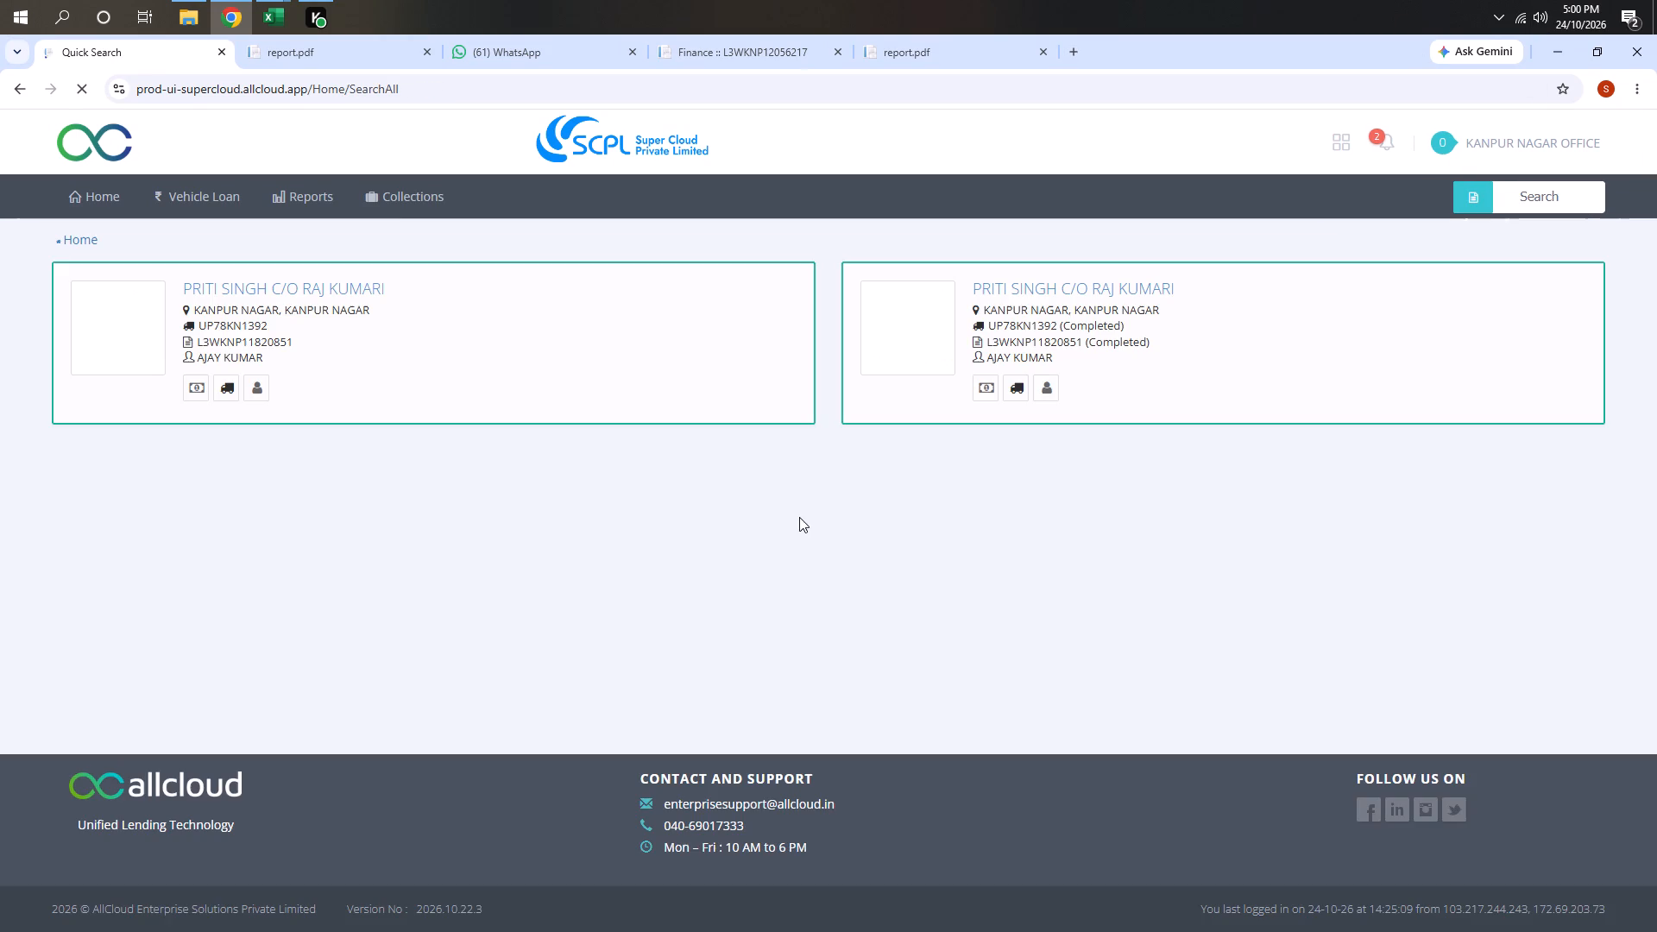
click(197, 384)
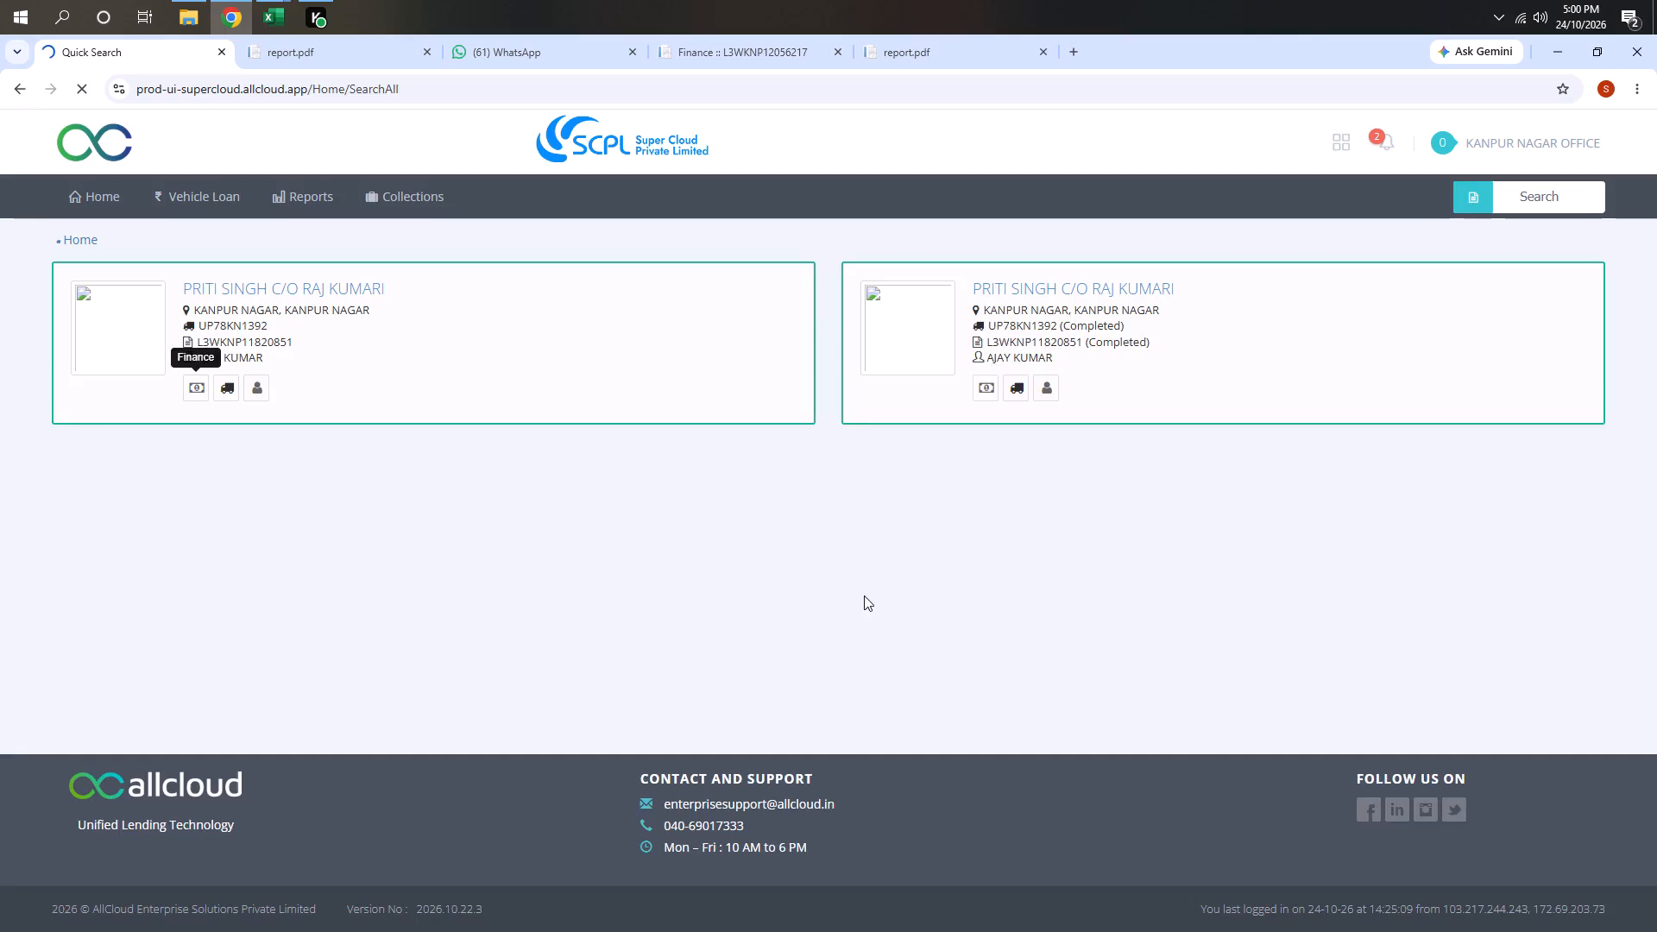
scroll(503, 530, down, 10)
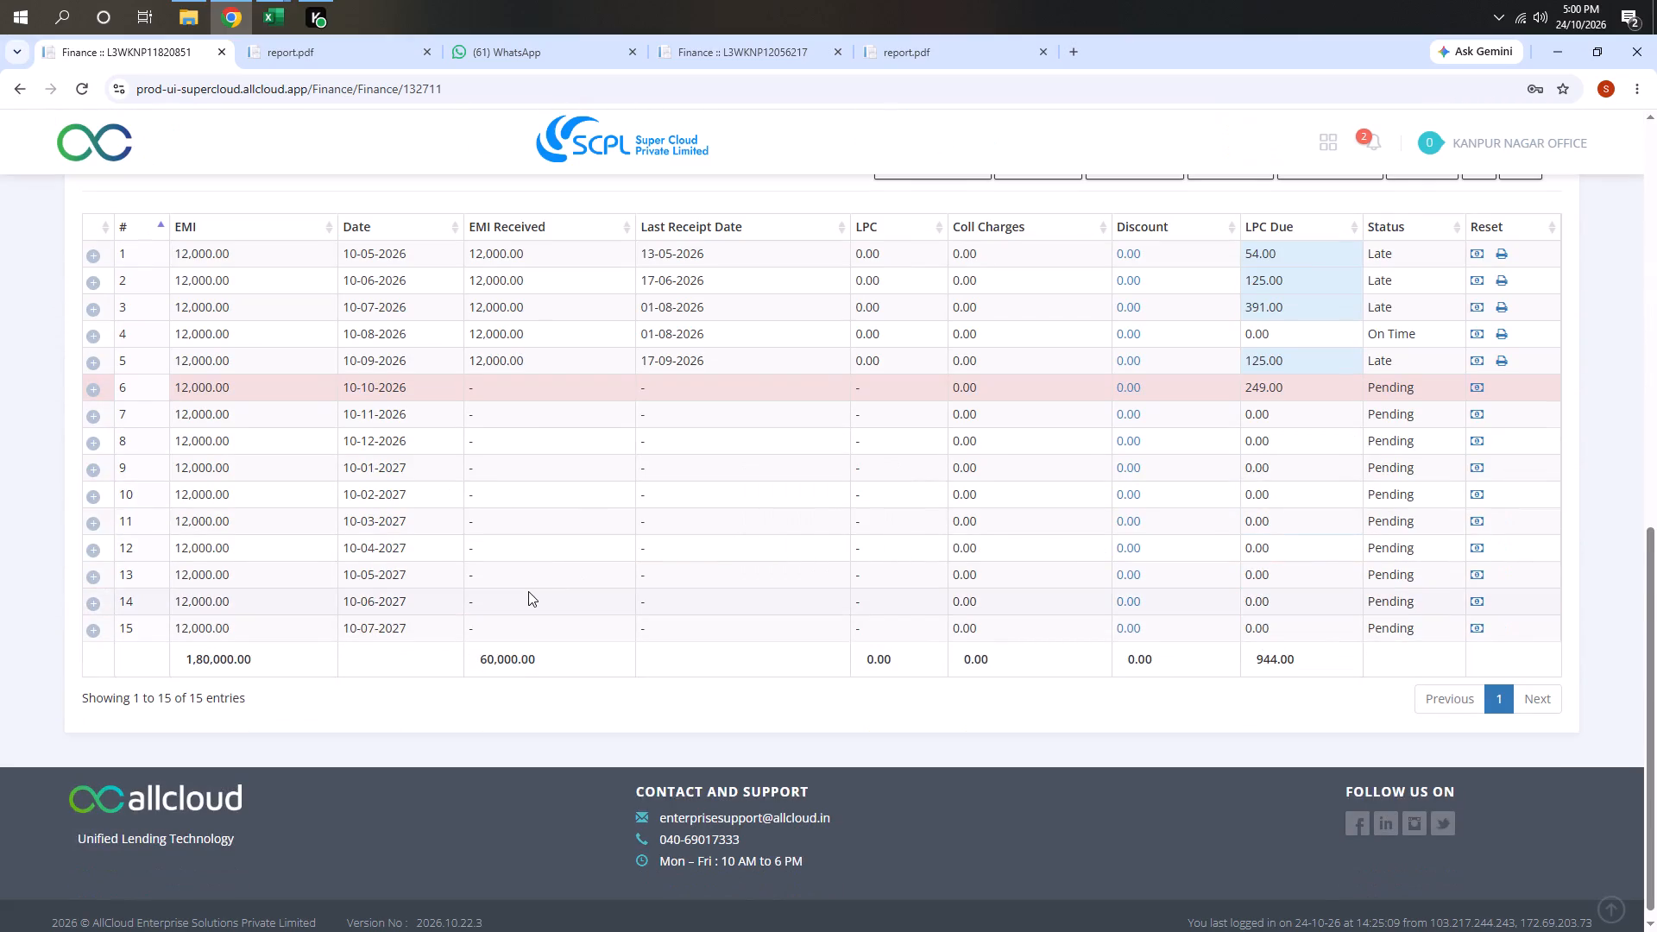
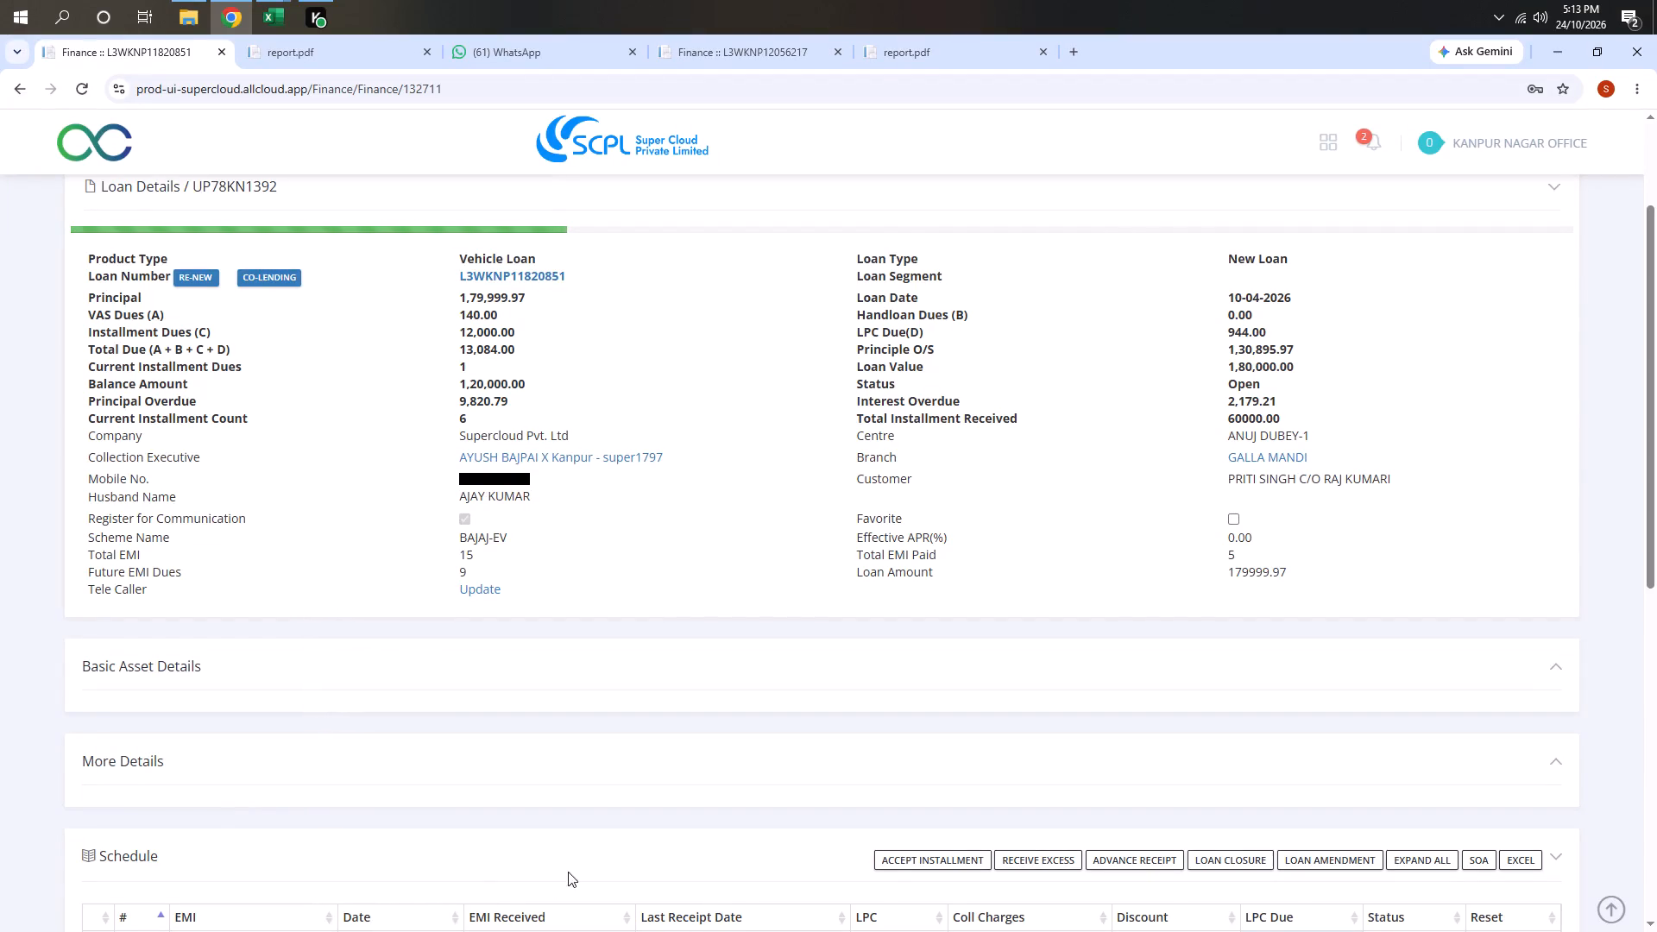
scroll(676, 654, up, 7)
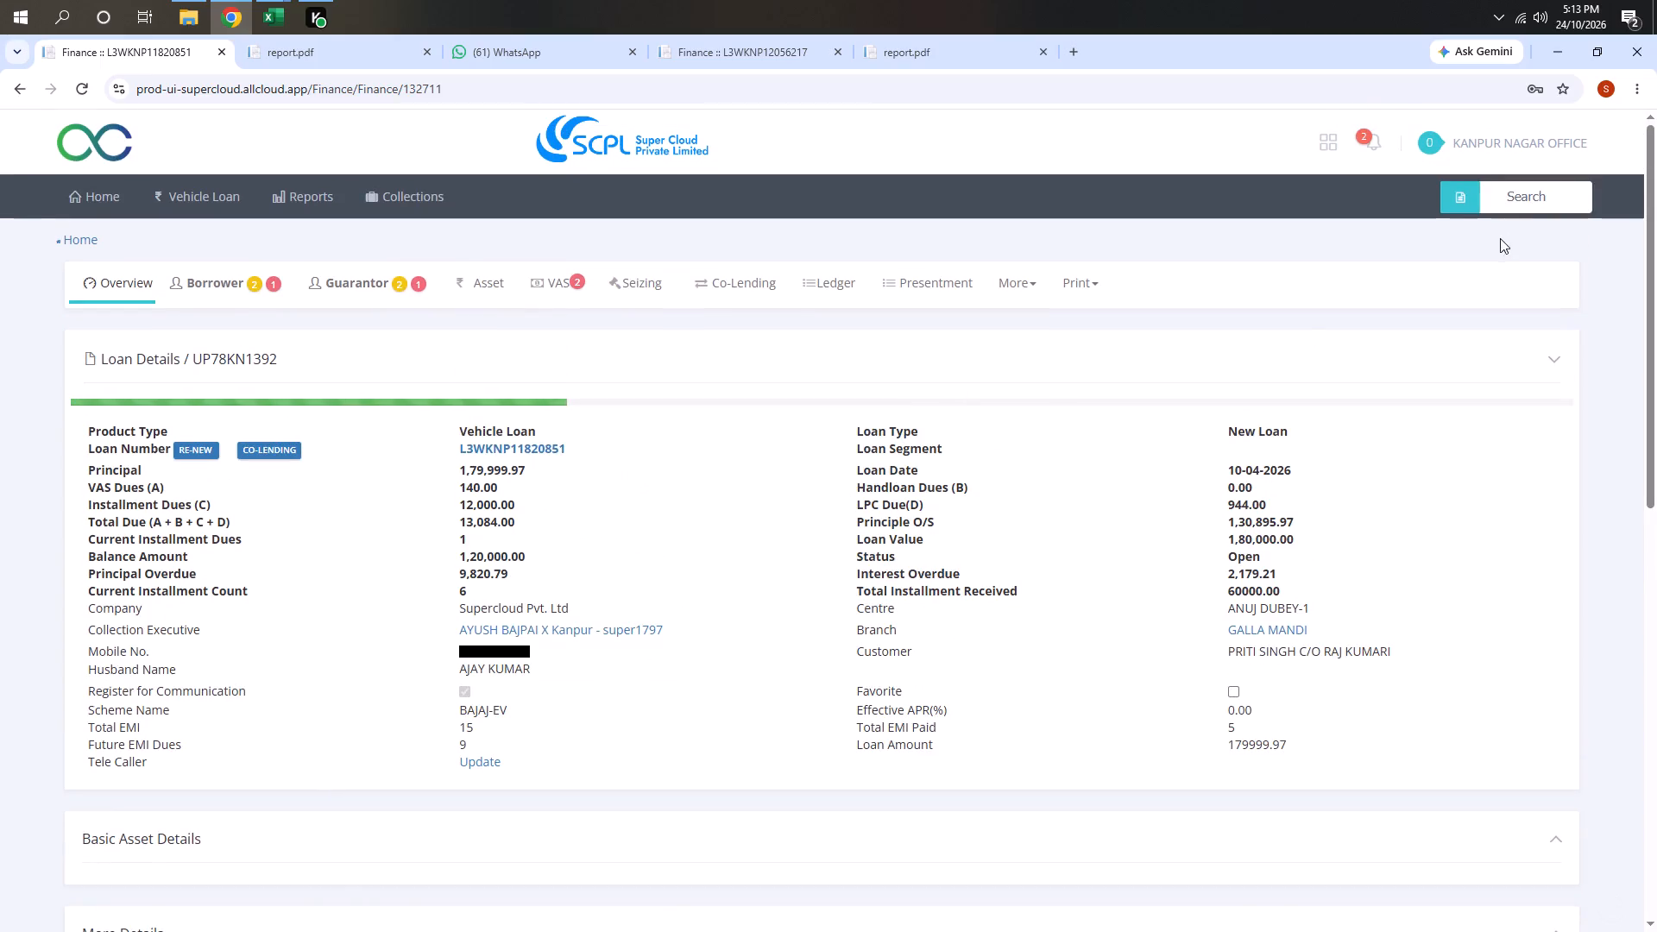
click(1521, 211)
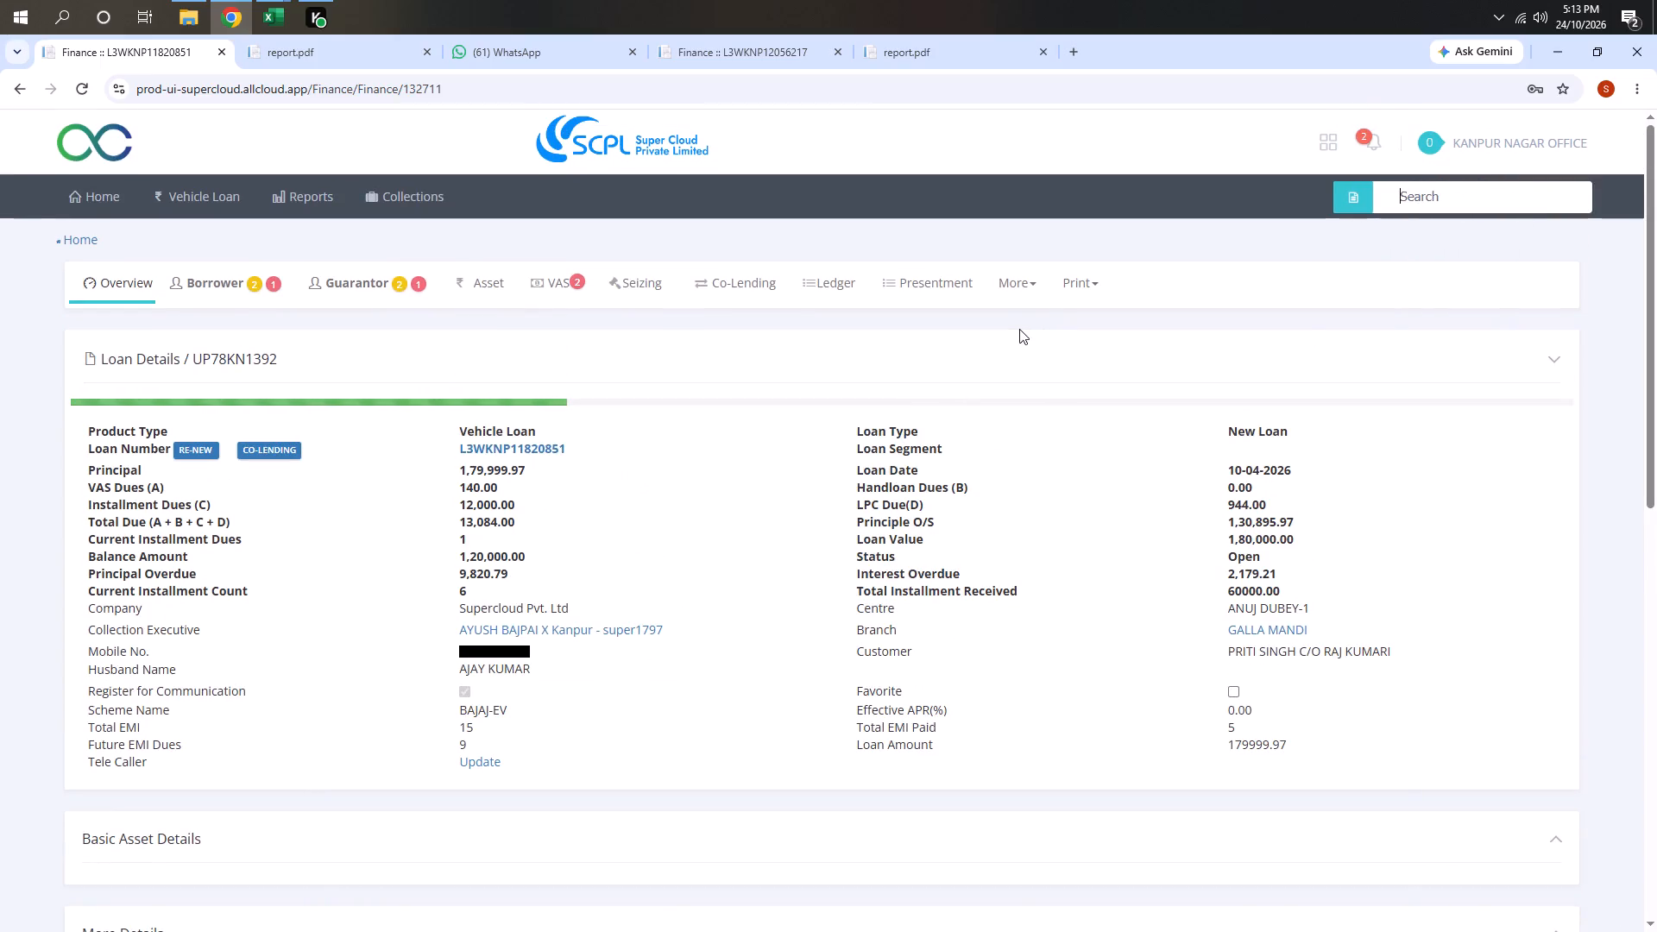
Switch to File Explorer and open the LCC Report (16) workbook from the Downloads folder in a maximized Excel window.
key(alt+Tab)
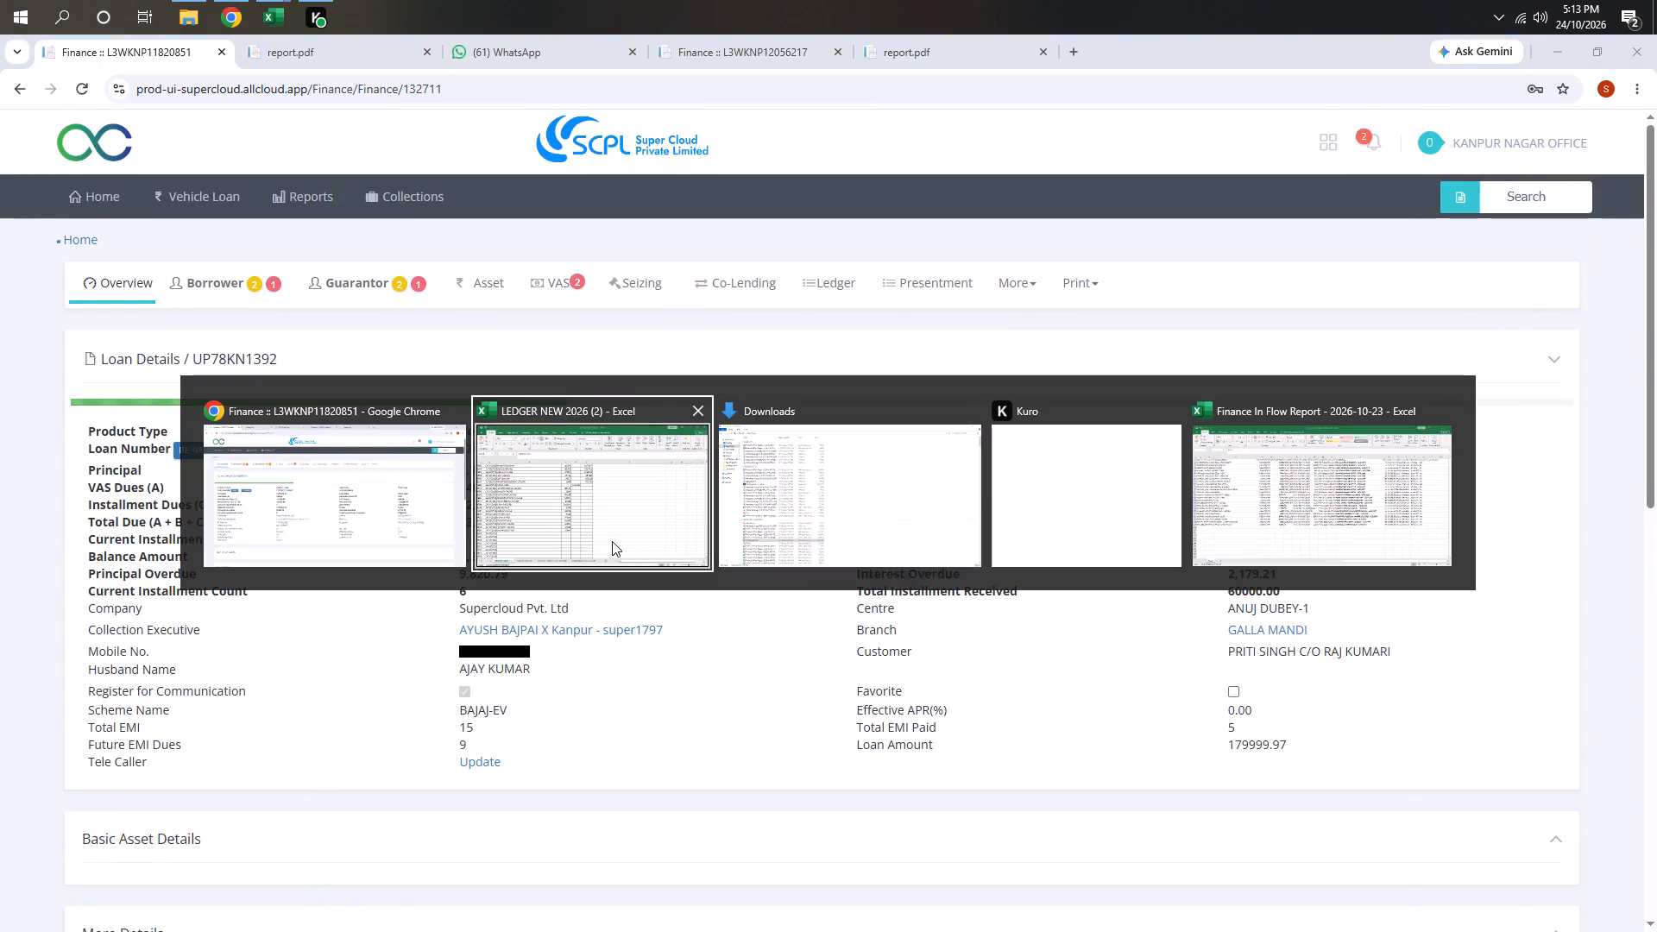
key(alt+Tab)
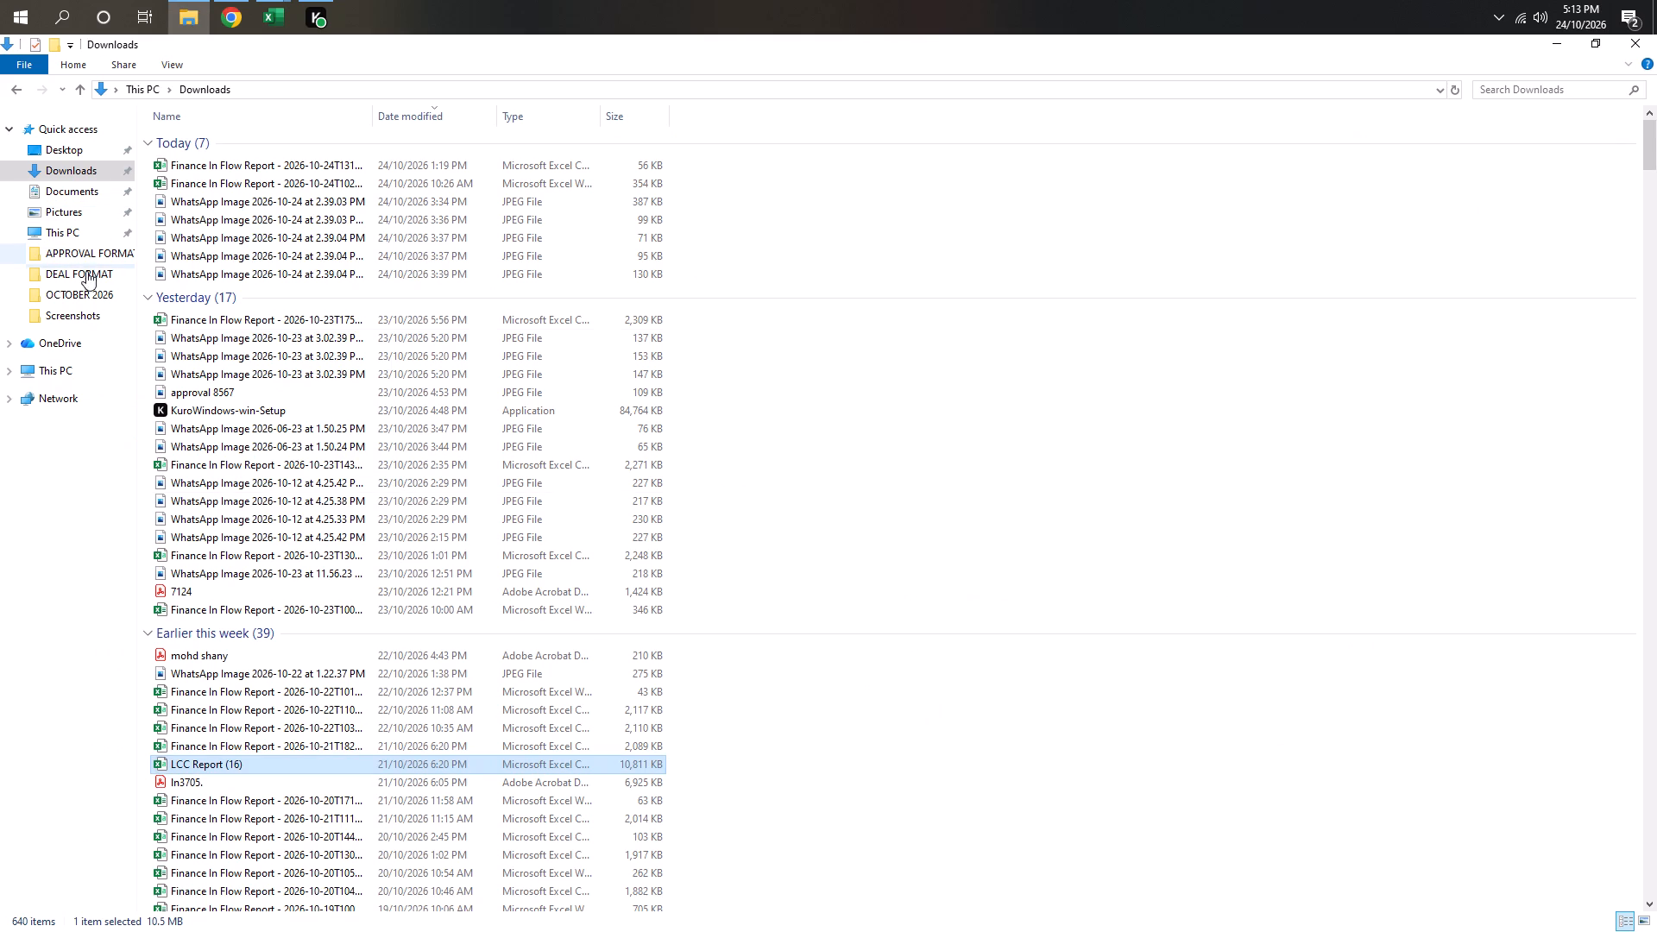
click(87, 274)
click(87, 256)
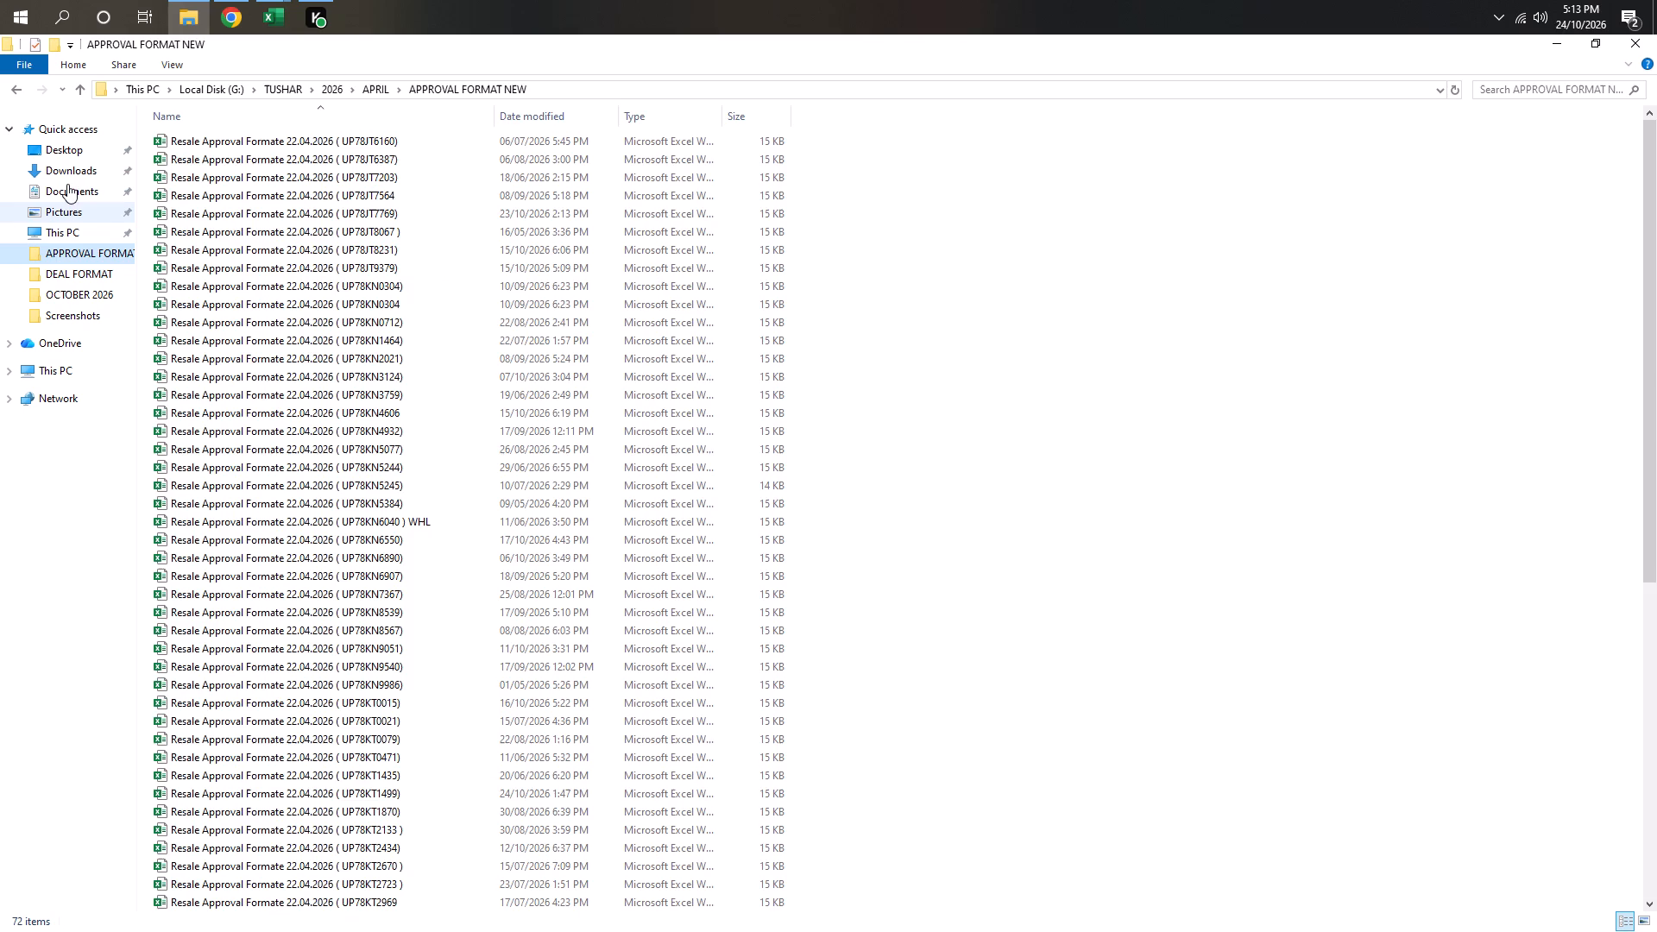
click(67, 184)
click(77, 173)
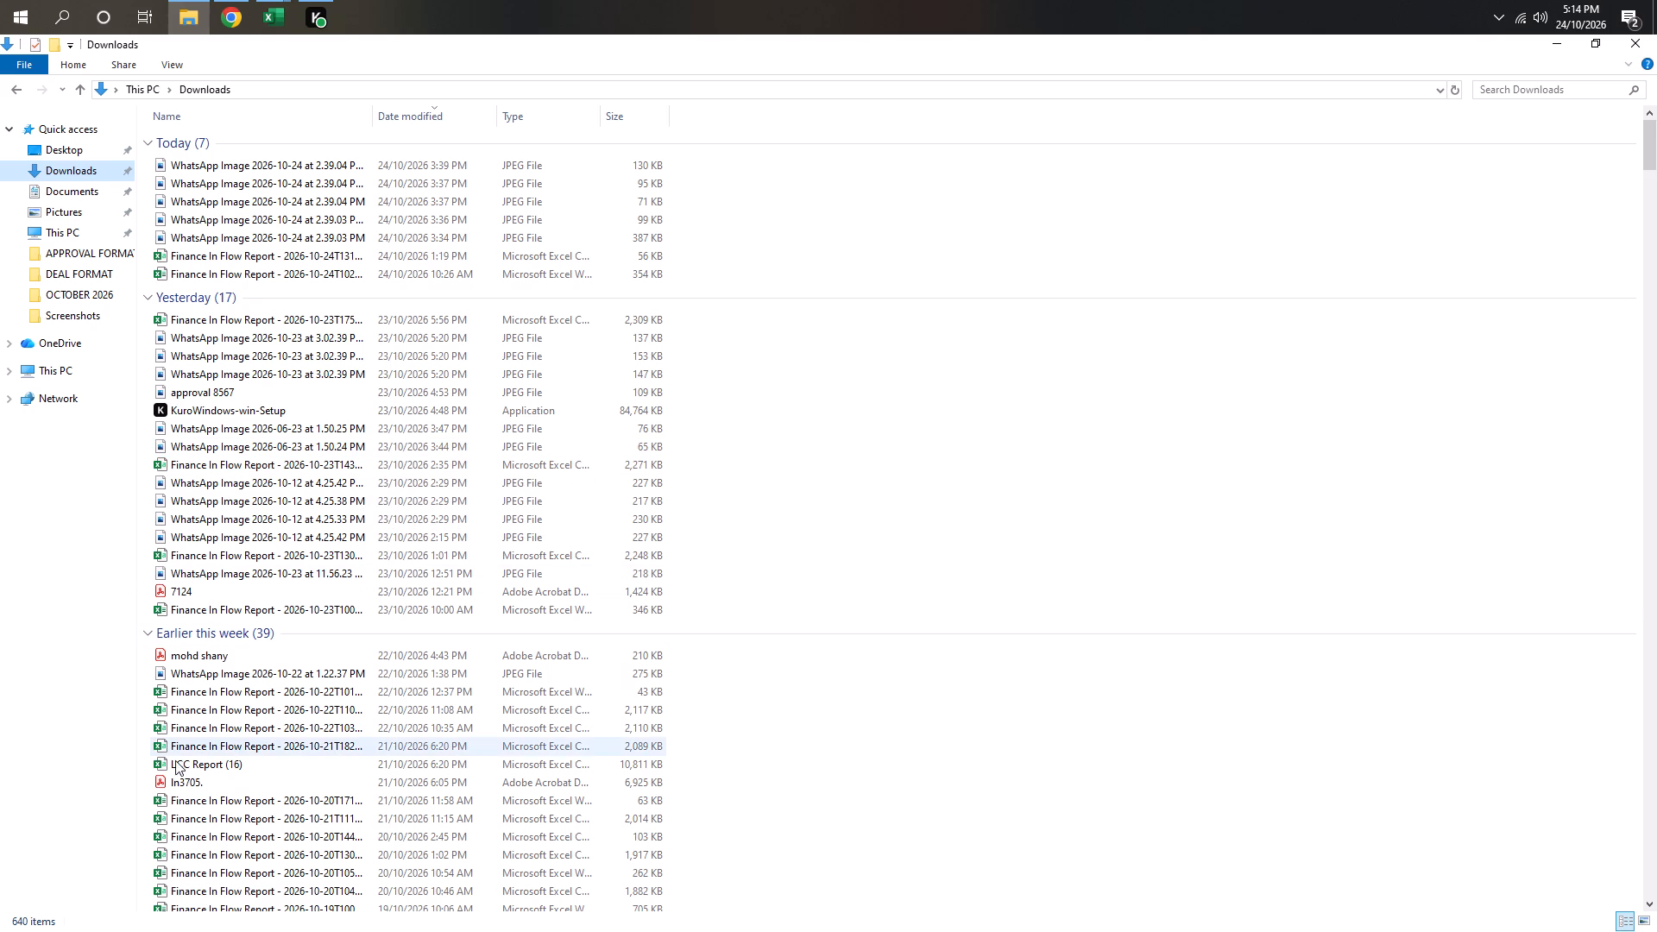
click(217, 761)
double_click(246, 760)
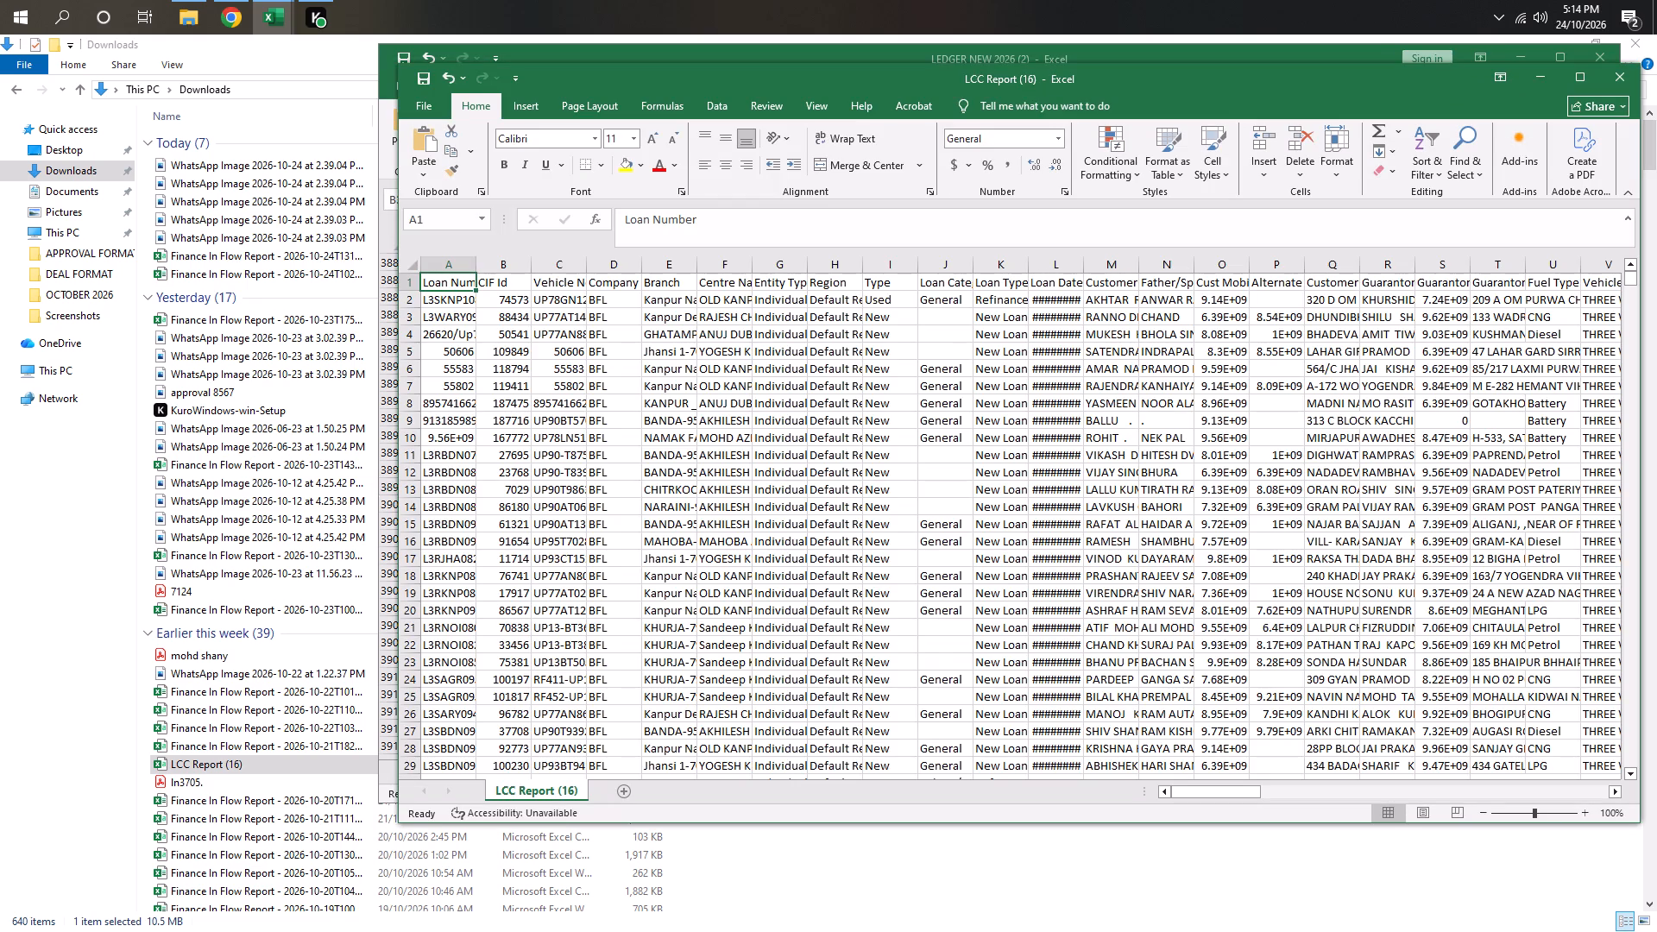
click(1573, 76)
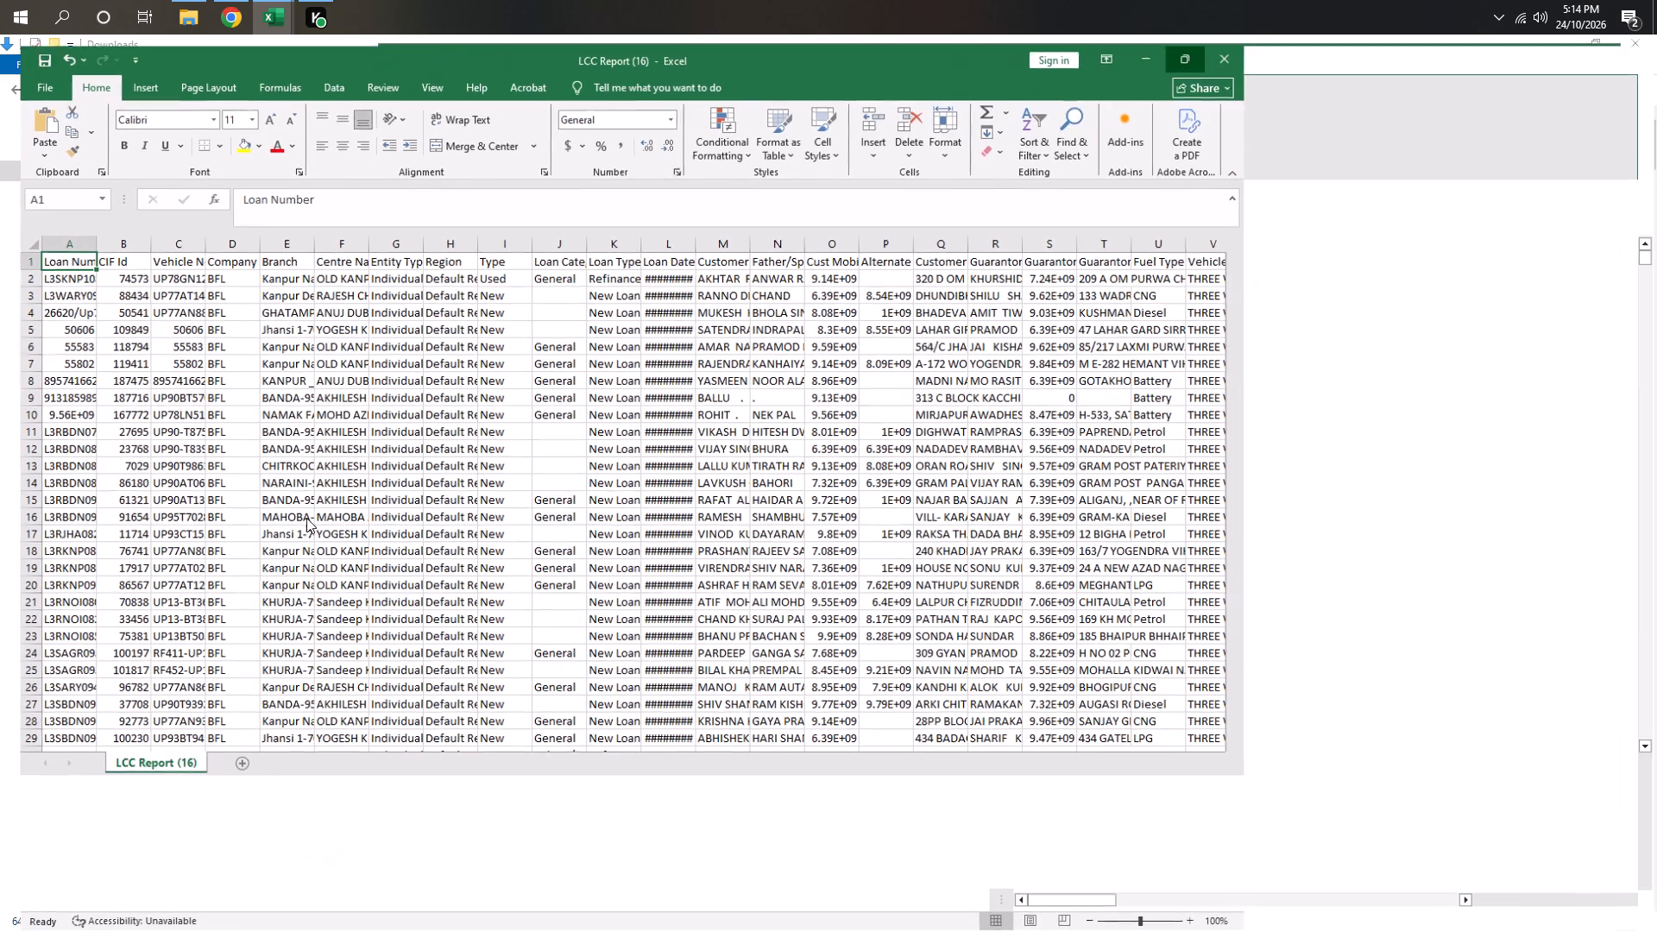
Add filters to the LCC report's header row and move along it to the Source Name column.
key(ctrl+shift+j)
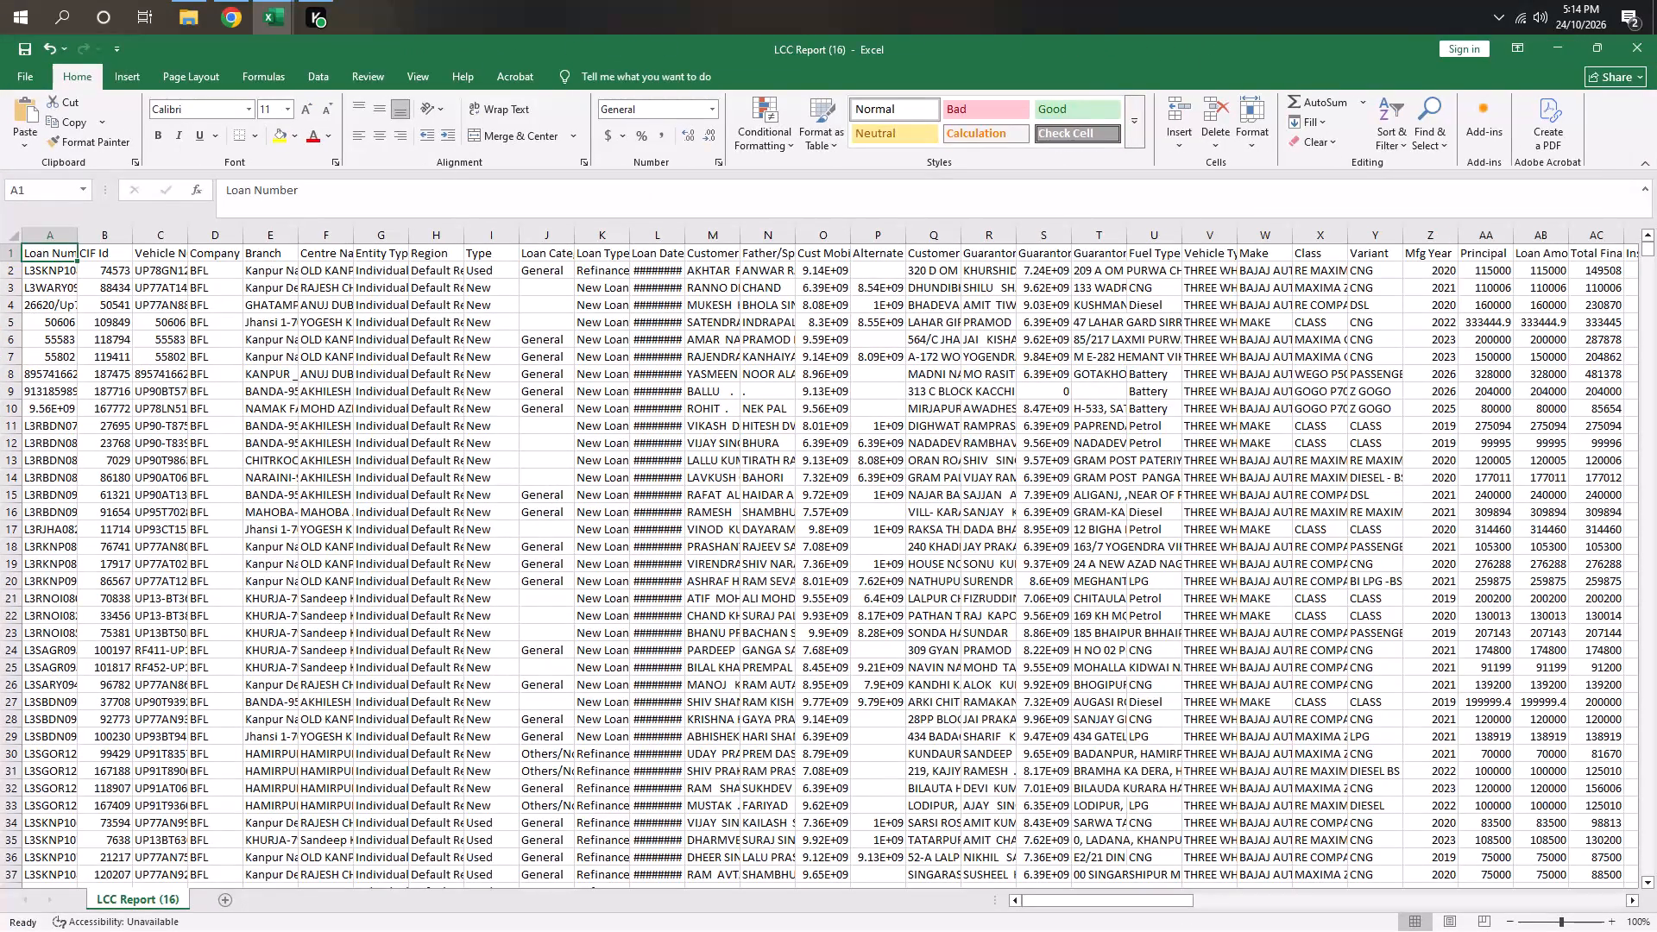
key(ctrl+shift+l)
key(ctrl+Up)
key(Right)
key(Right)
key(Right)
key(Right)
key(Right)
key(Right)
key(Right)
key(Right)
key(Right)
key(Right)
key(Right)
key(Right)
key(Right)
key(Right)
key(Right)
key(Right)
key(Right)
key(Right)
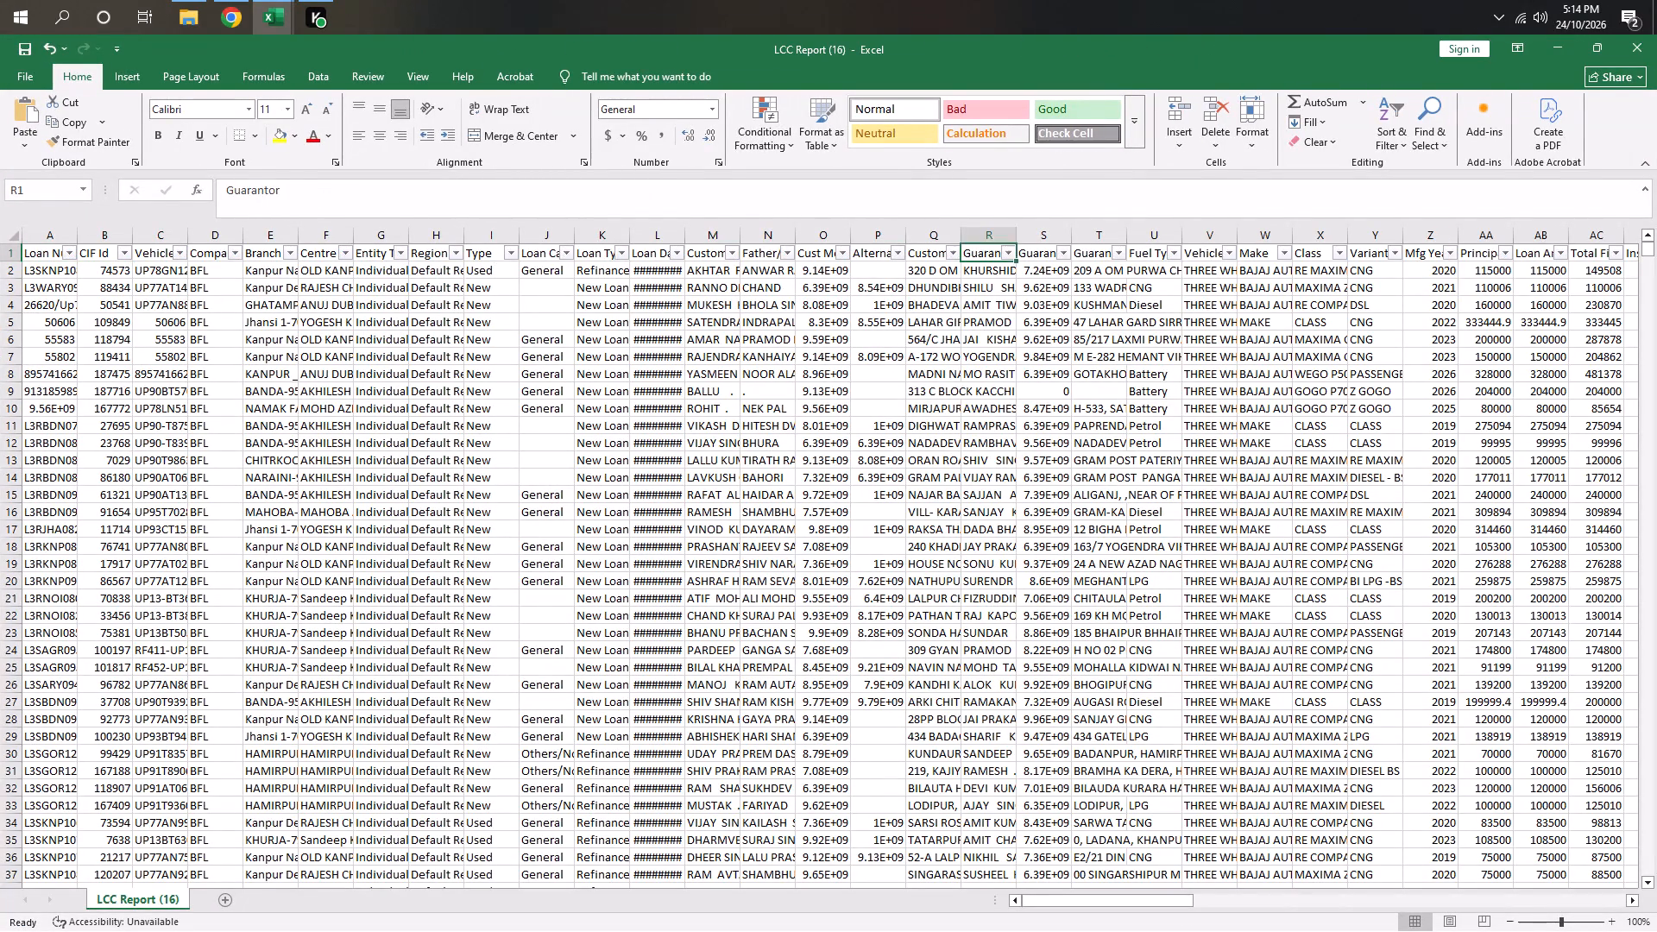
key(Right)
key(Right)
key(Right)
key(Right)
key(Right)
key(Right)
key(Right)
key(Right)
key(Right)
key(Right)
key(Right)
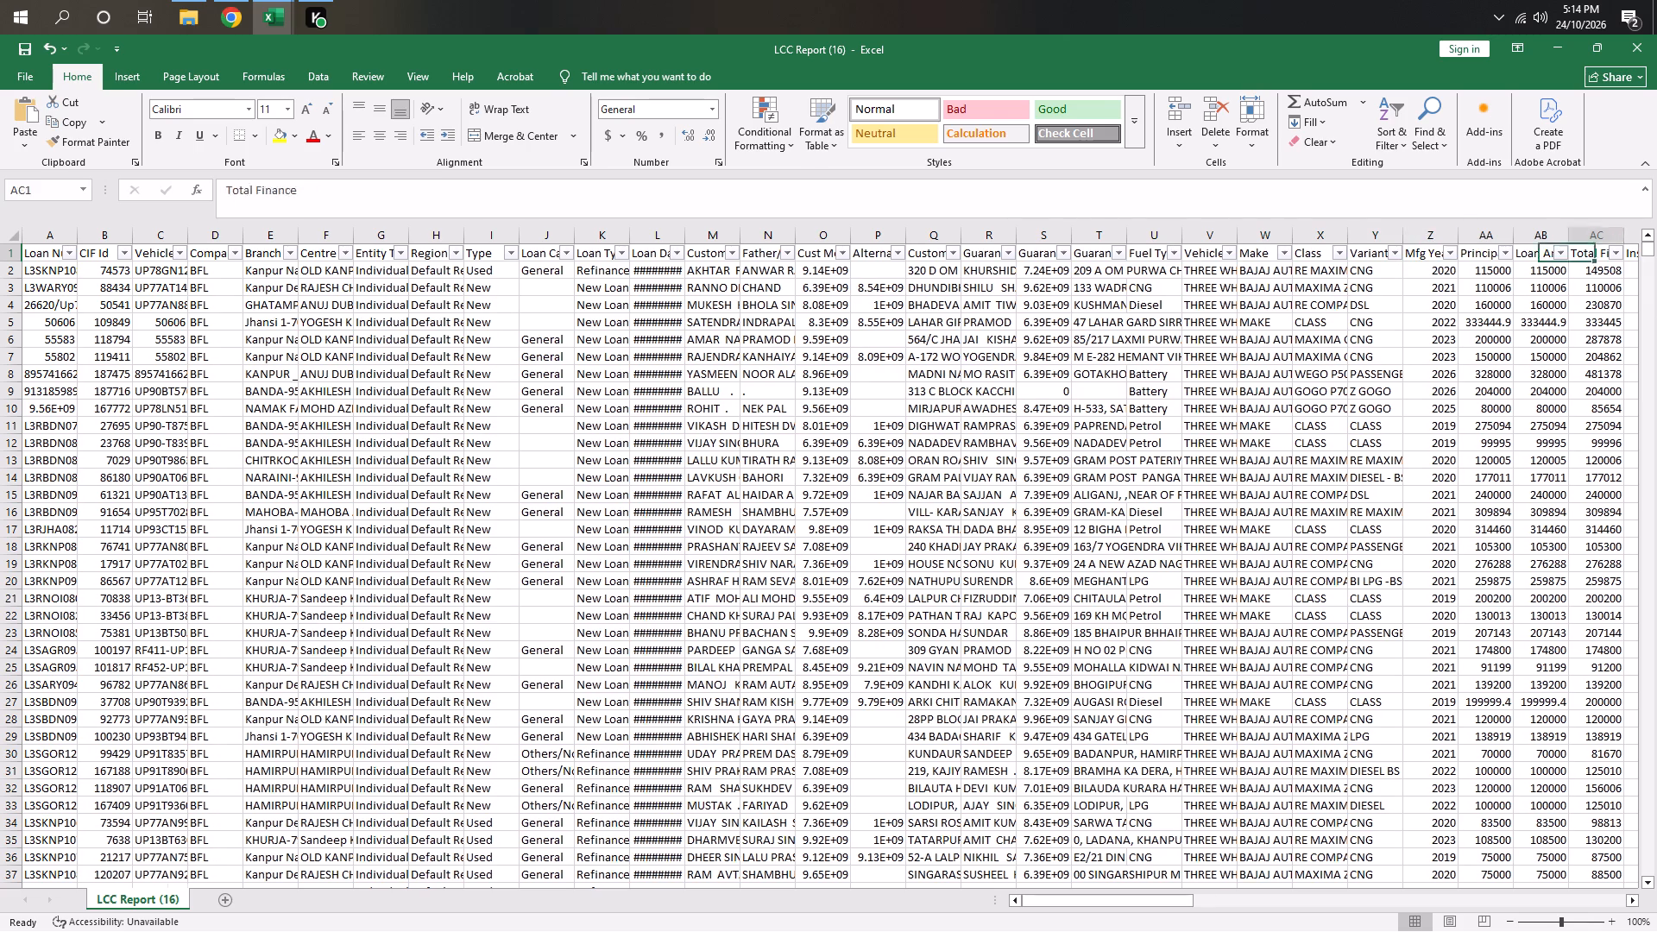
key(Right)
key(Right)
key(Right)
key(Right)
key(Right)
key(Right)
key(Right)
key(Right)
key(Right)
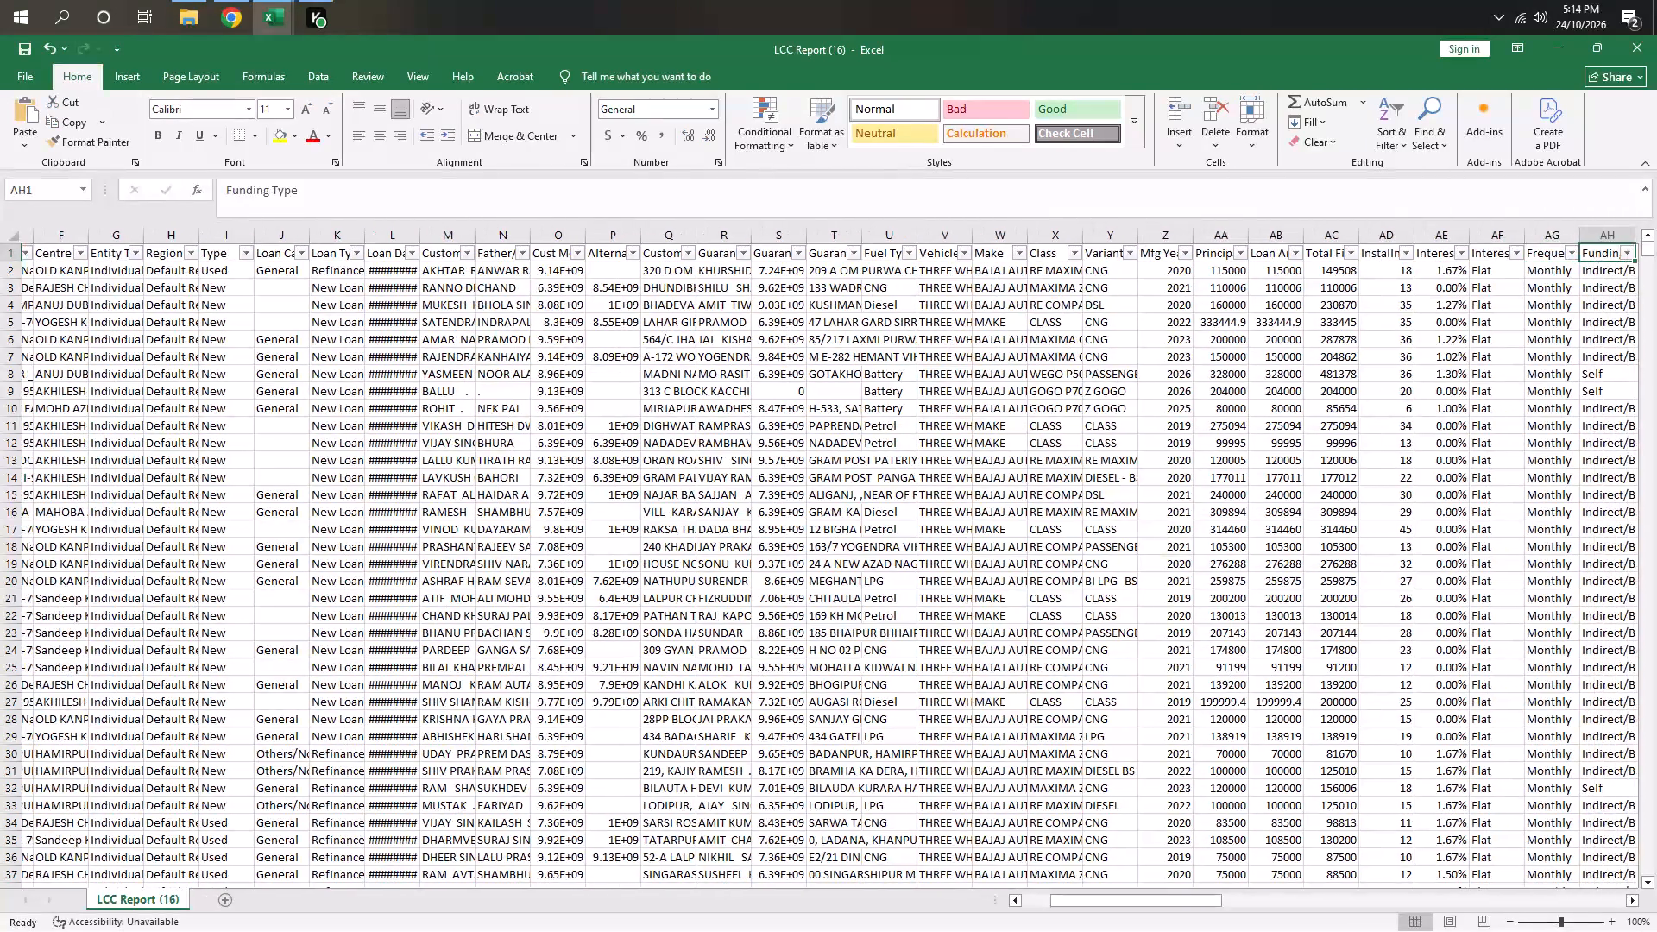
key(Right)
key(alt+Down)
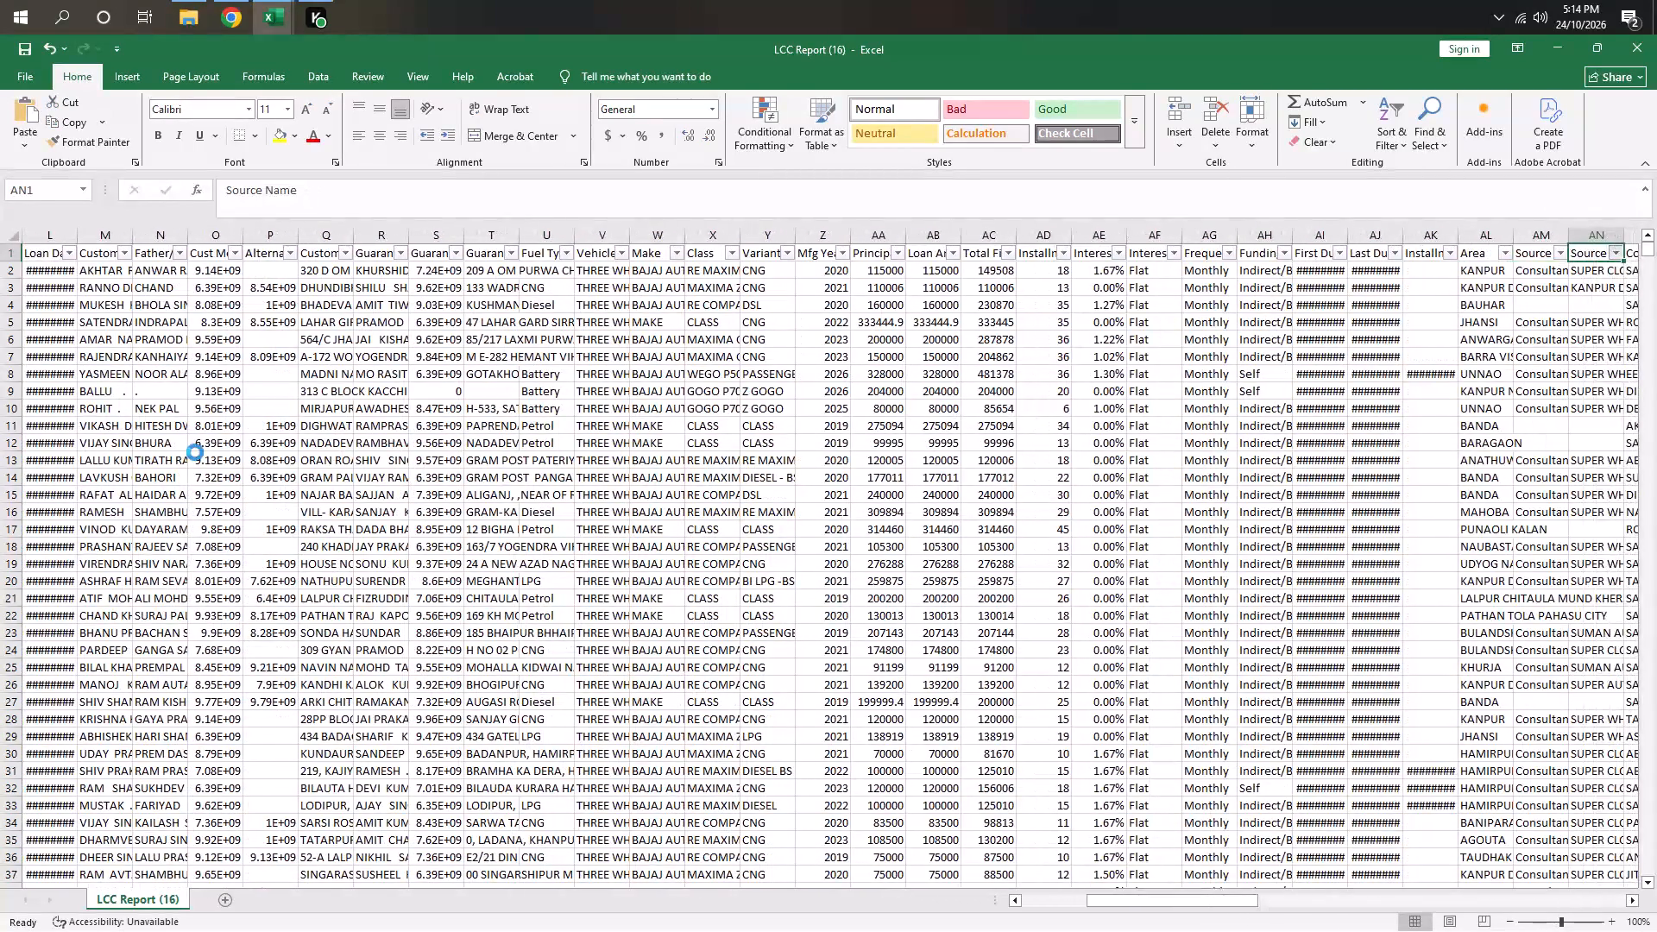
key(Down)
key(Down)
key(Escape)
Filter the Collection Executive column to show only the Kanpur executive whose first name is Divyanshu.
key(Right)
key(Down)
key(Up)
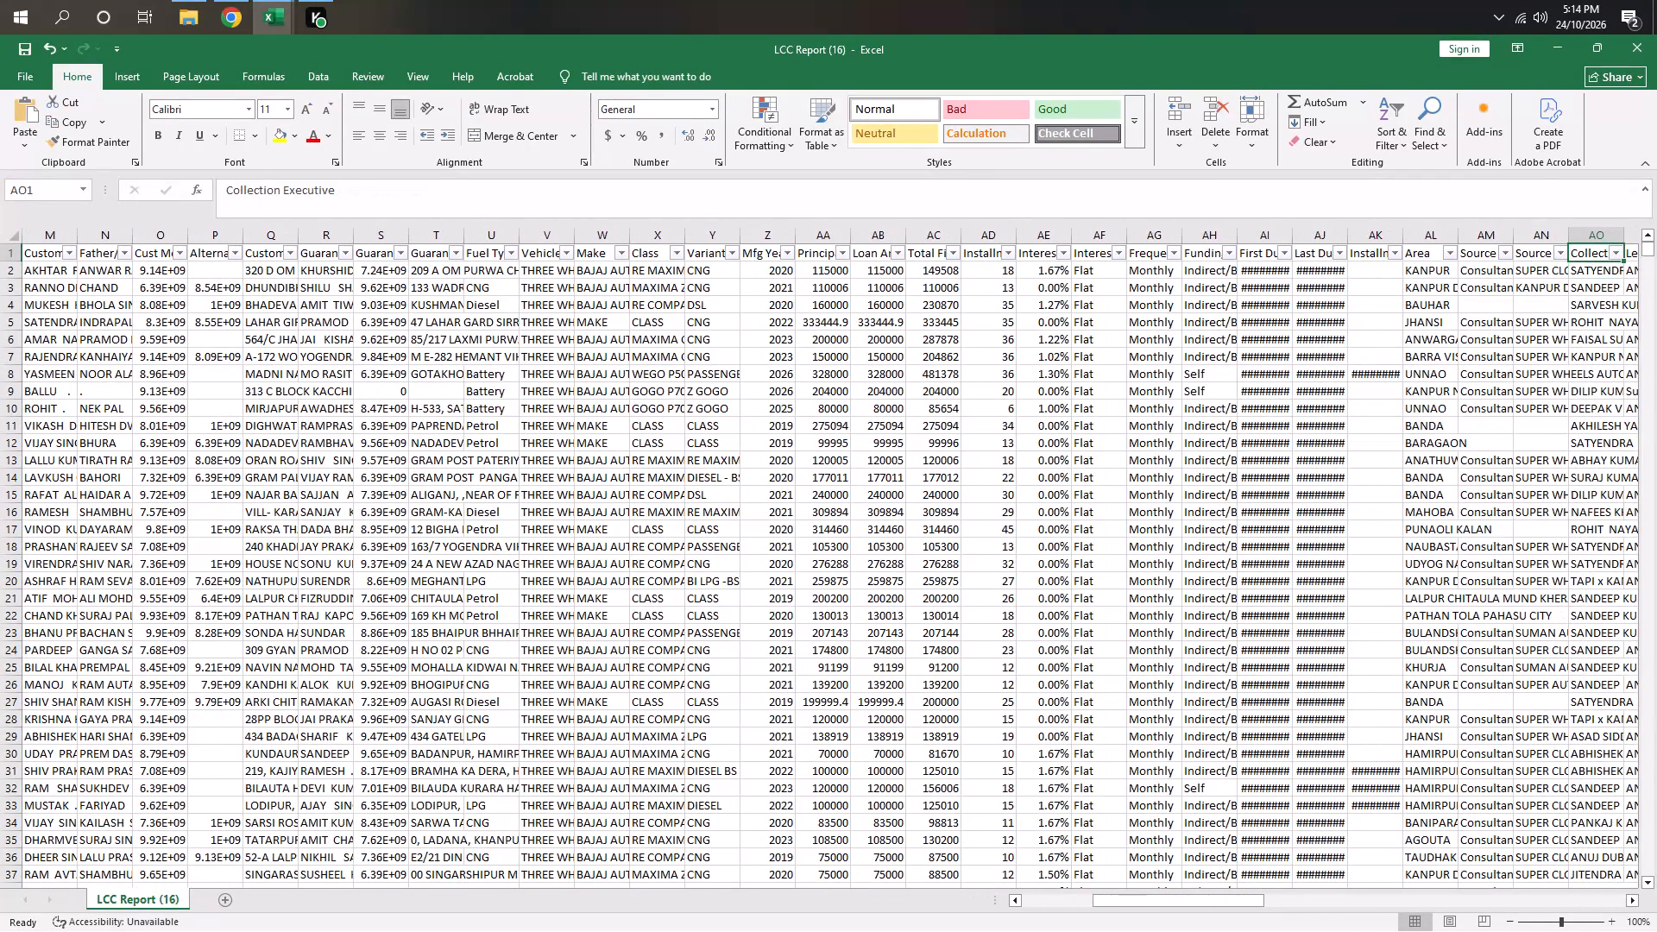
key(alt+Down)
key(Down)
key(Down)
key(Down)
key(Down)
key(Down)
key(Down)
key(Down)
key(Down)
key(Down)
key(space)
key(Down)
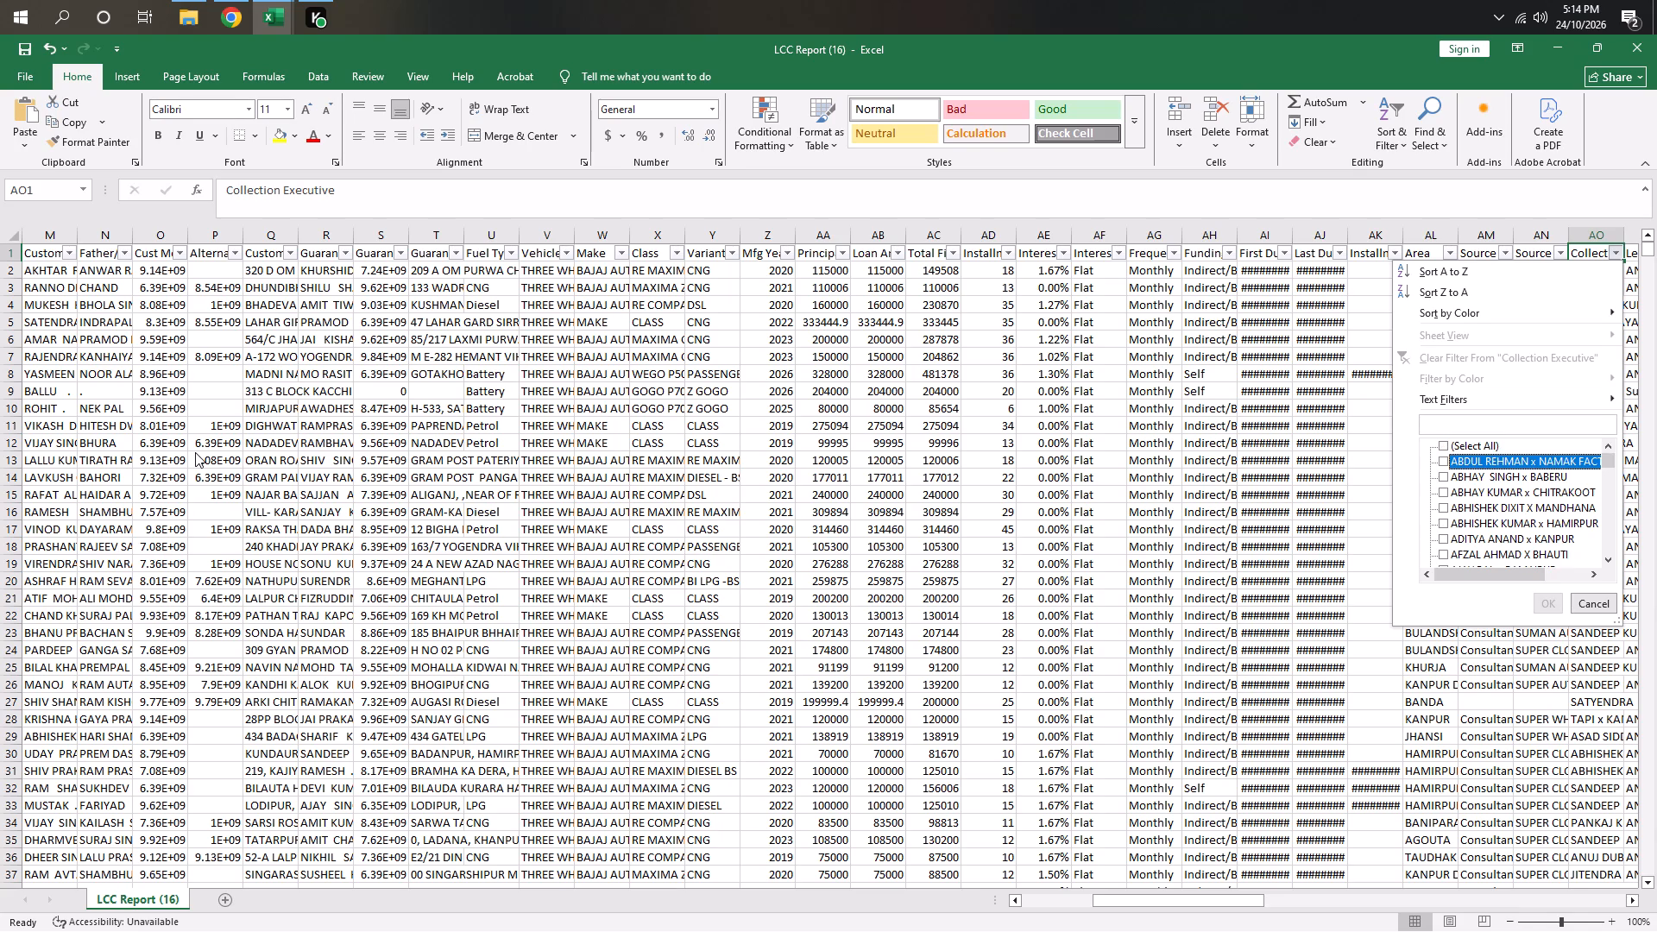
key(Down)
key(Down)
key(Down)
key(Down)
key(Down)
key(Down)
key(Down)
key(Down)
key(Down)
key(Down)
key(Down)
key(Down)
key(Down)
key(Down)
key(Down)
key(Down)
key(Down)
key(Down)
key(Down)
key(Down)
key(Down)
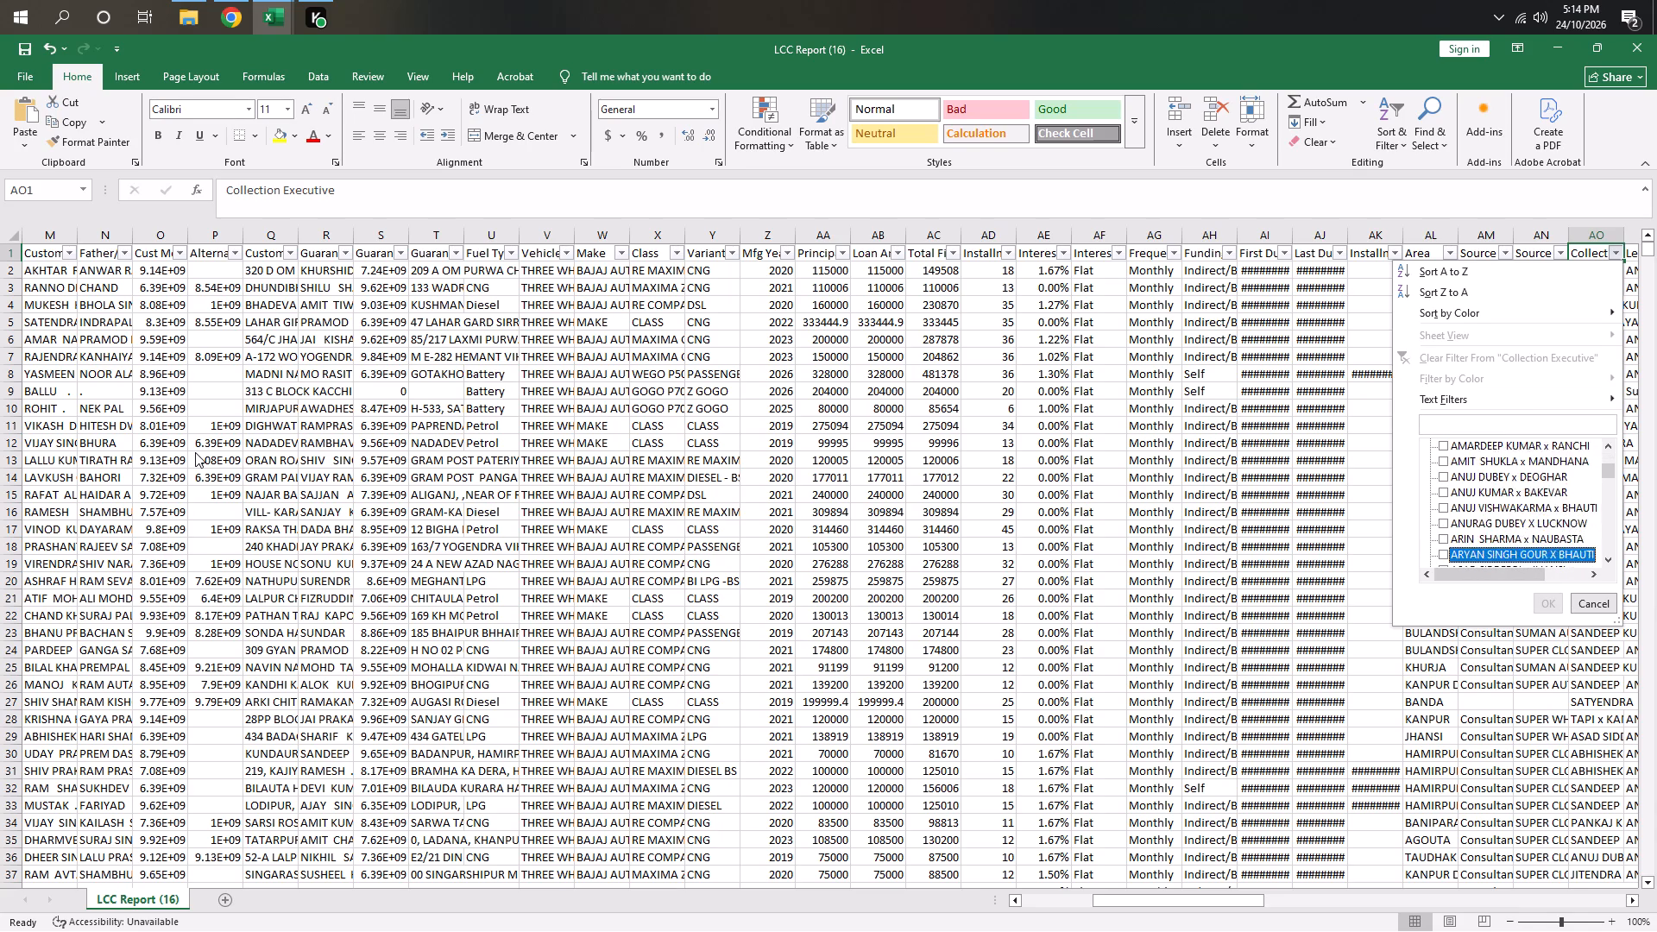
key(Down)
key(Down)
key(Down)
key(Down)
key(Down)
key(Down)
key(Down)
key(Down)
key(Down)
key(Down)
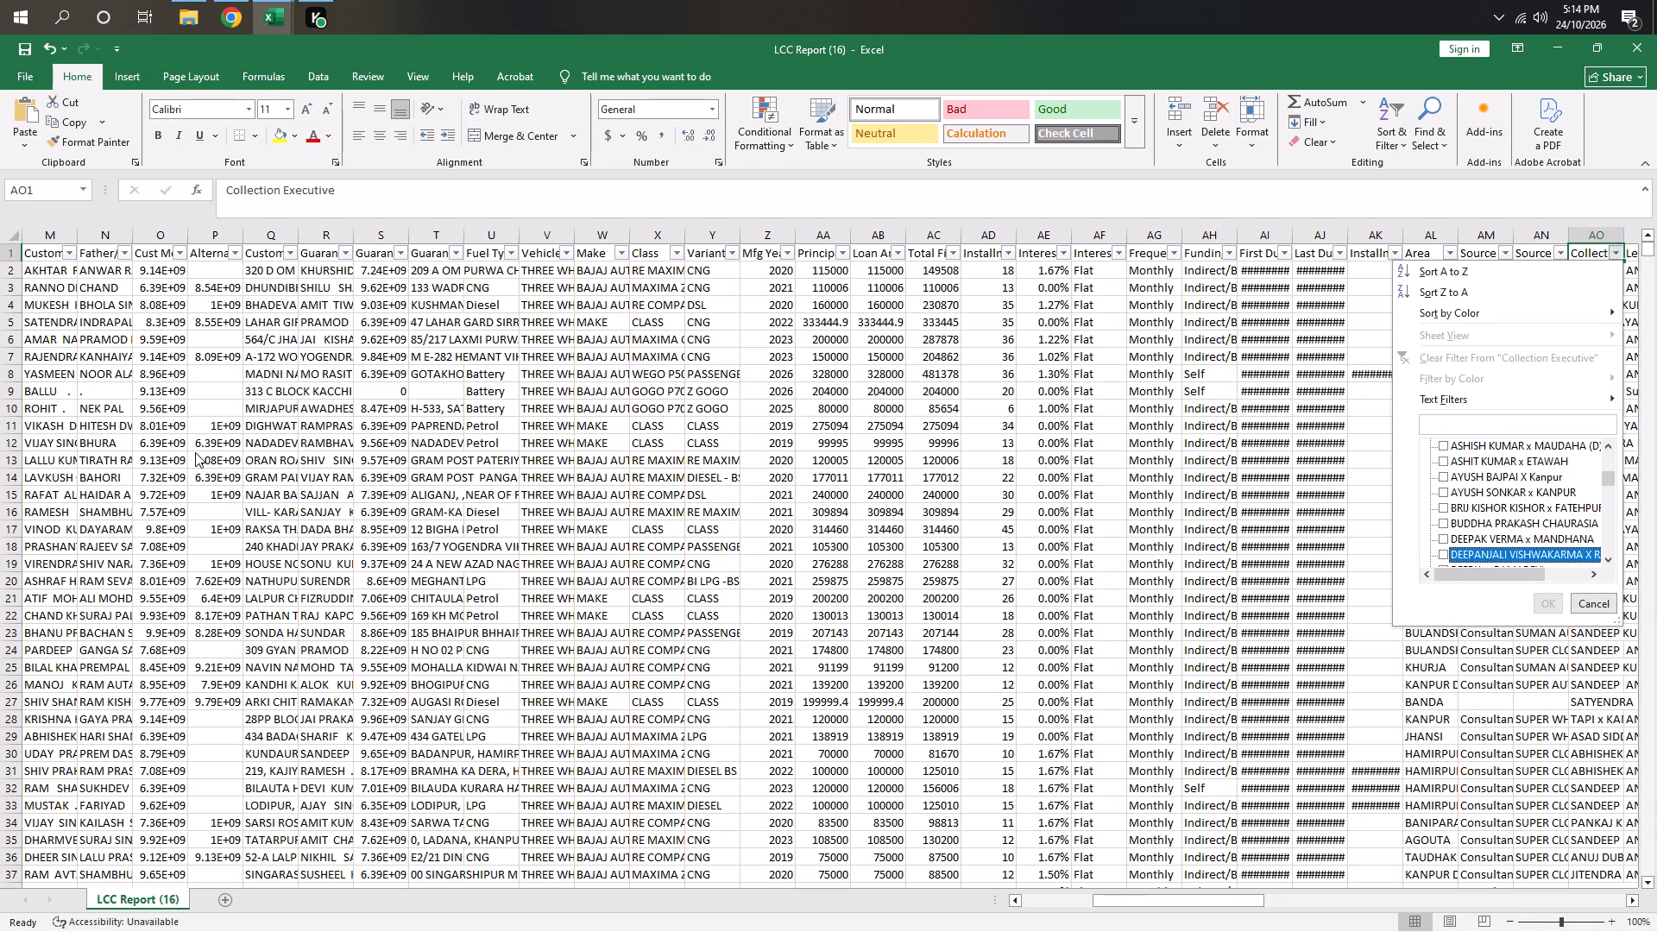
key(Down)
key(Down)
key(Down)
key(Down)
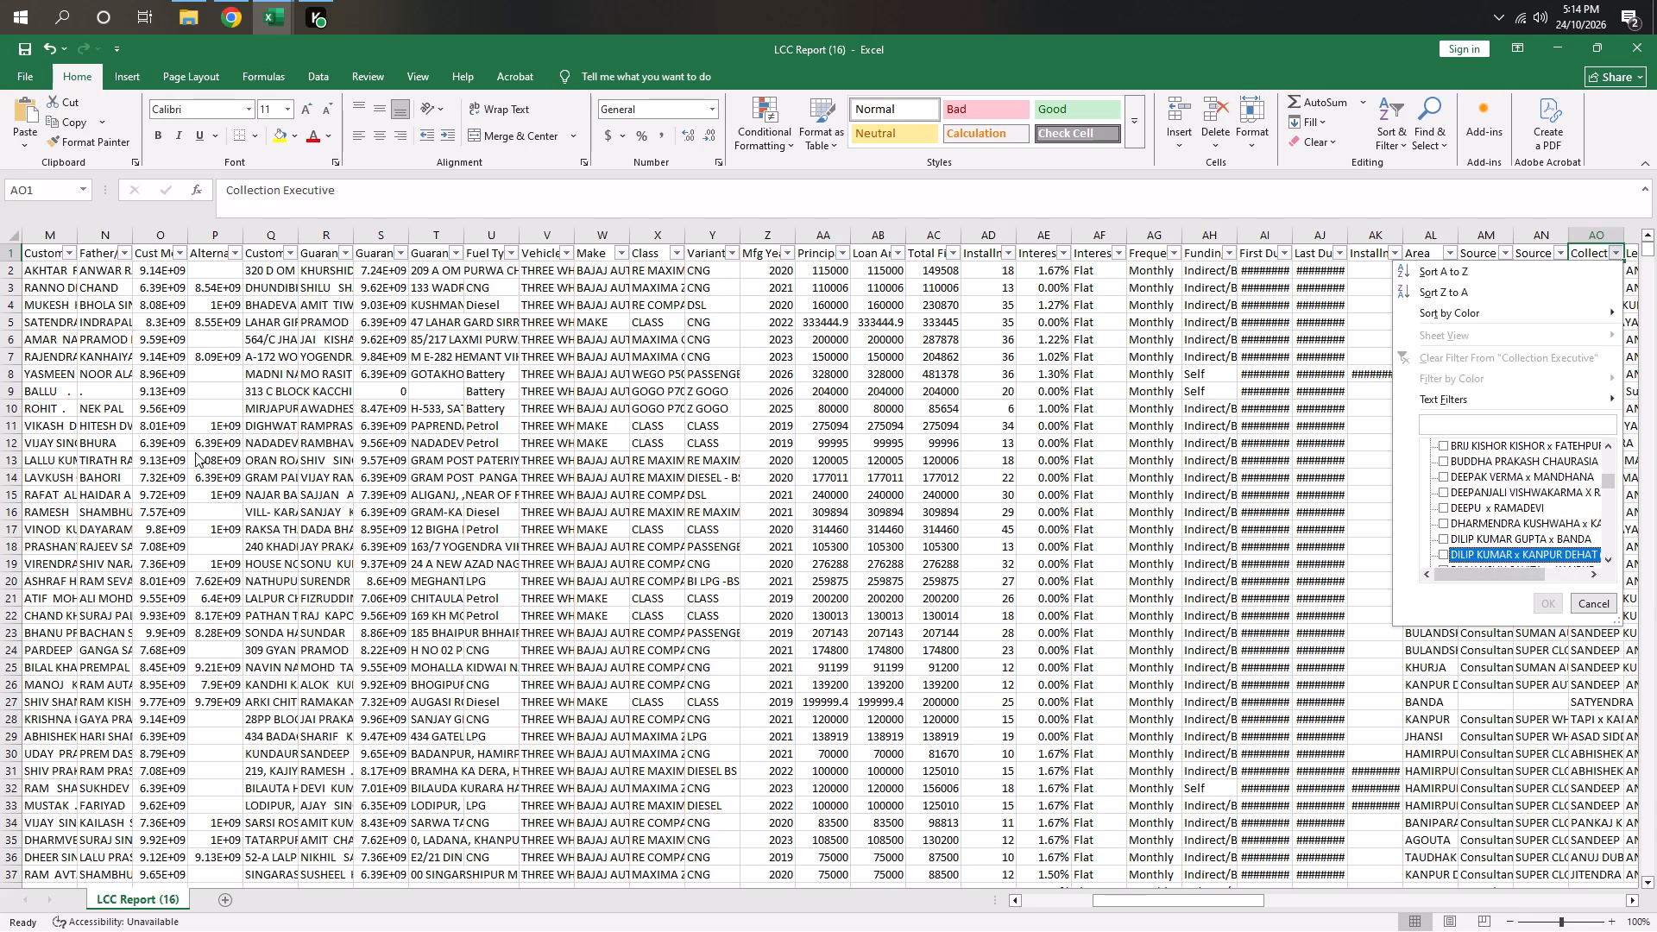
key(Down)
key(Down)
key(Up)
key(space)
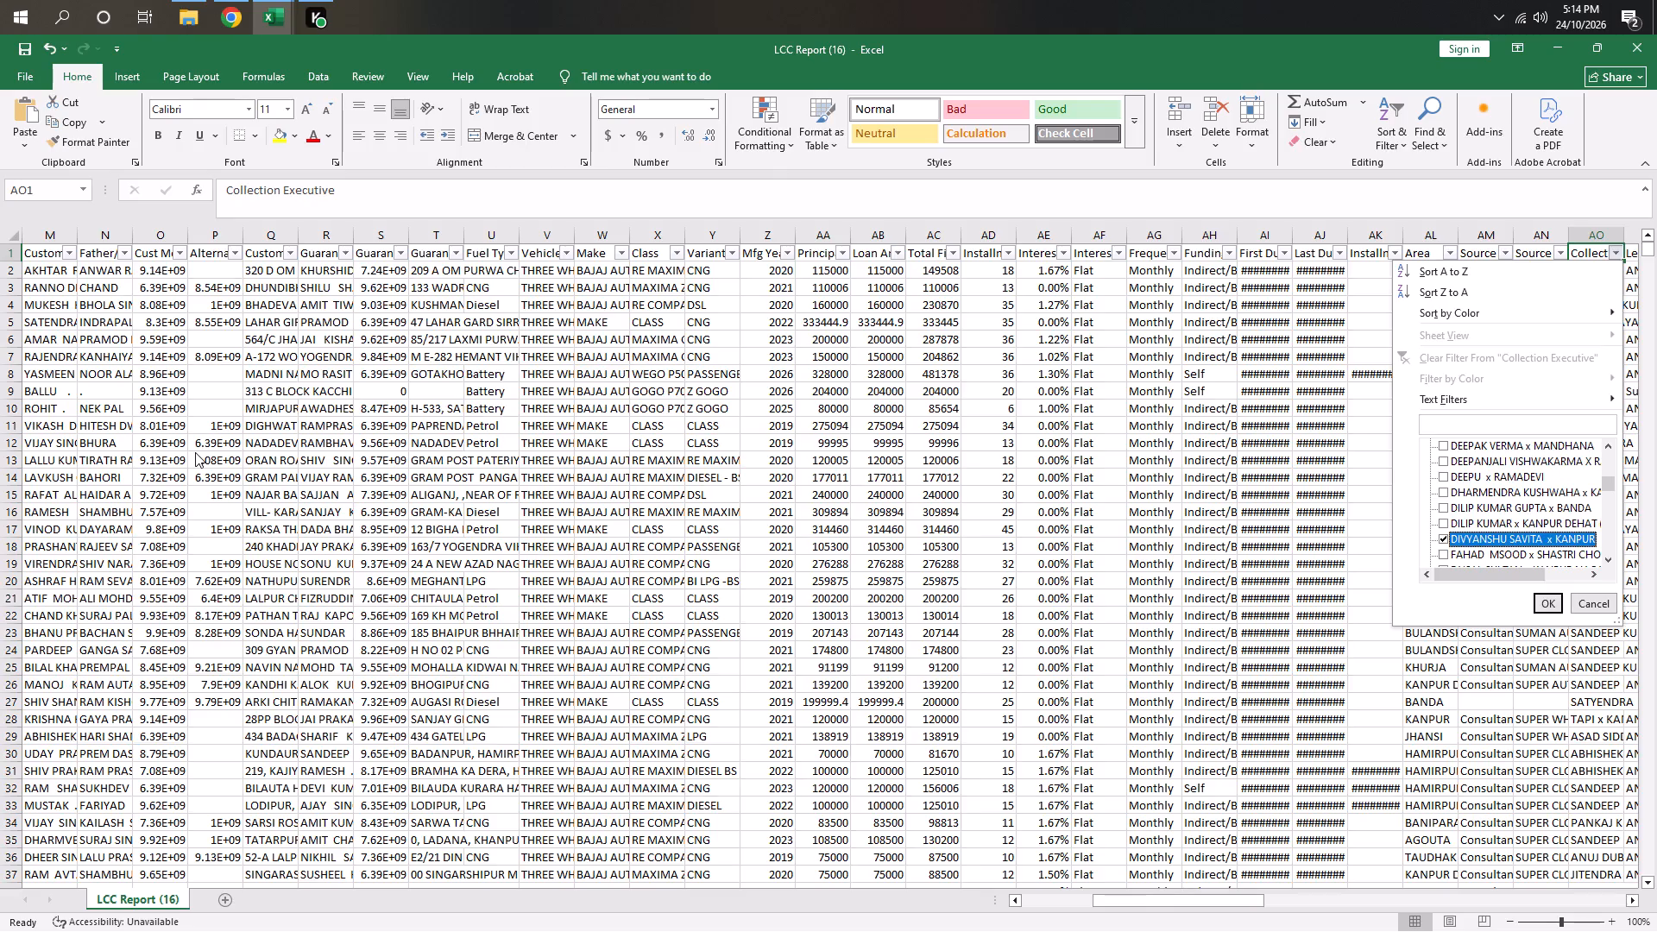
key(Return)
Copy the header and all filtered loan rows from the LCC report and paste them into a new workbook.
key(Down)
key(Up)
key(shift+space)
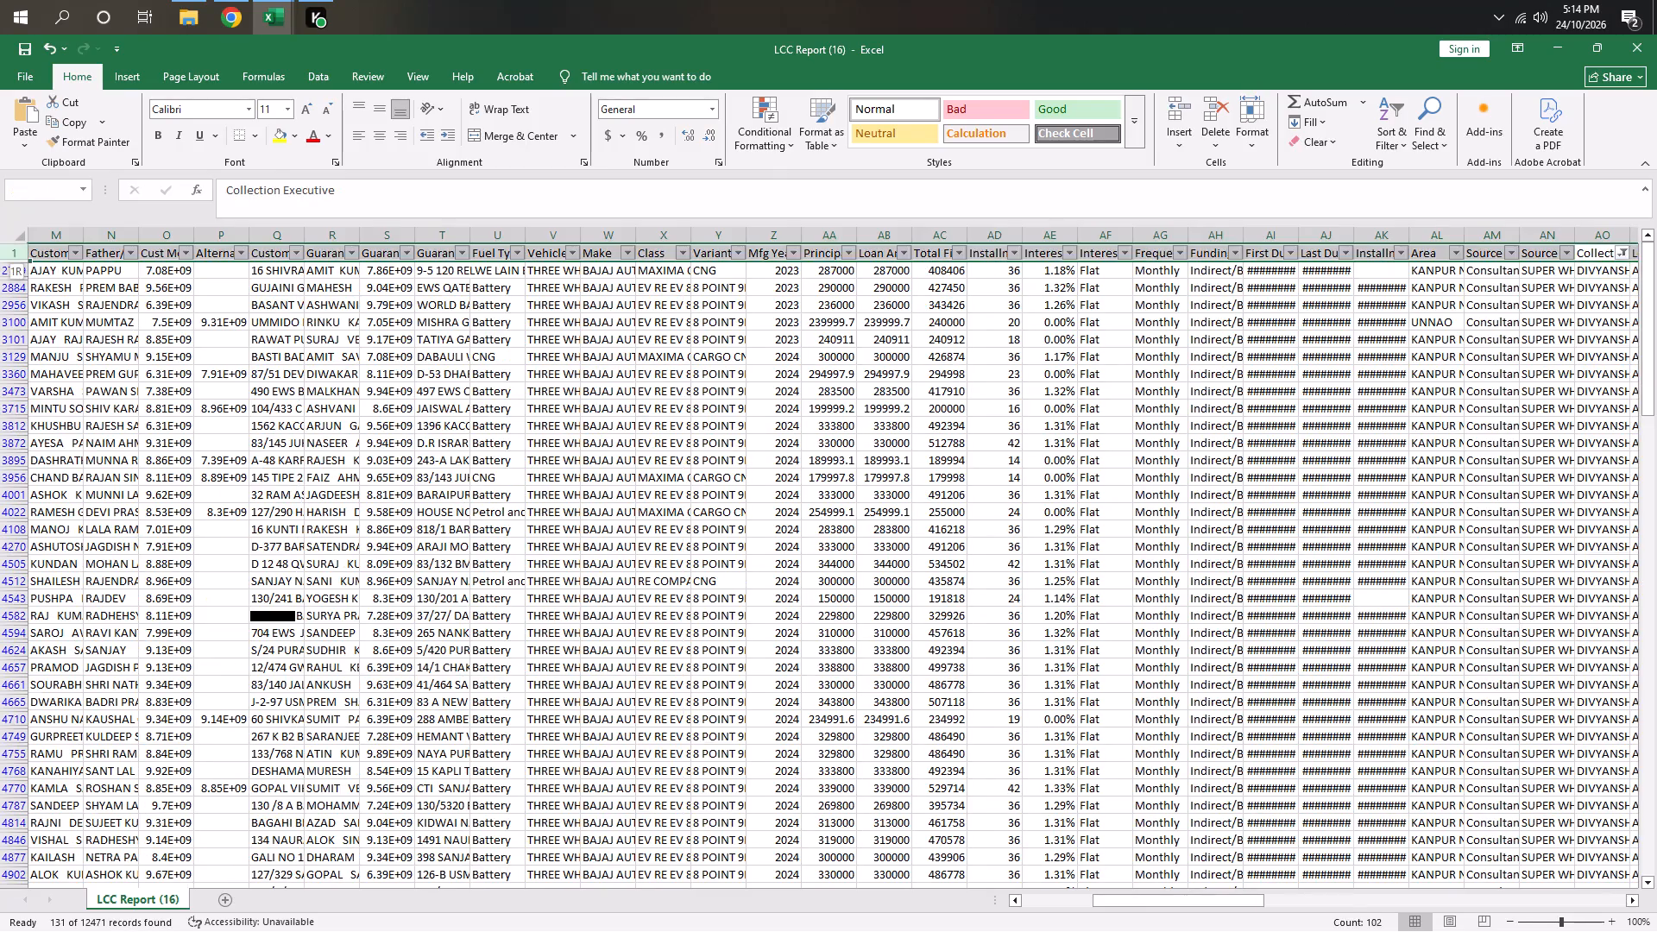
key(ctrl+shift+Down)
key(ctrl+c)
key(ctrl+n)
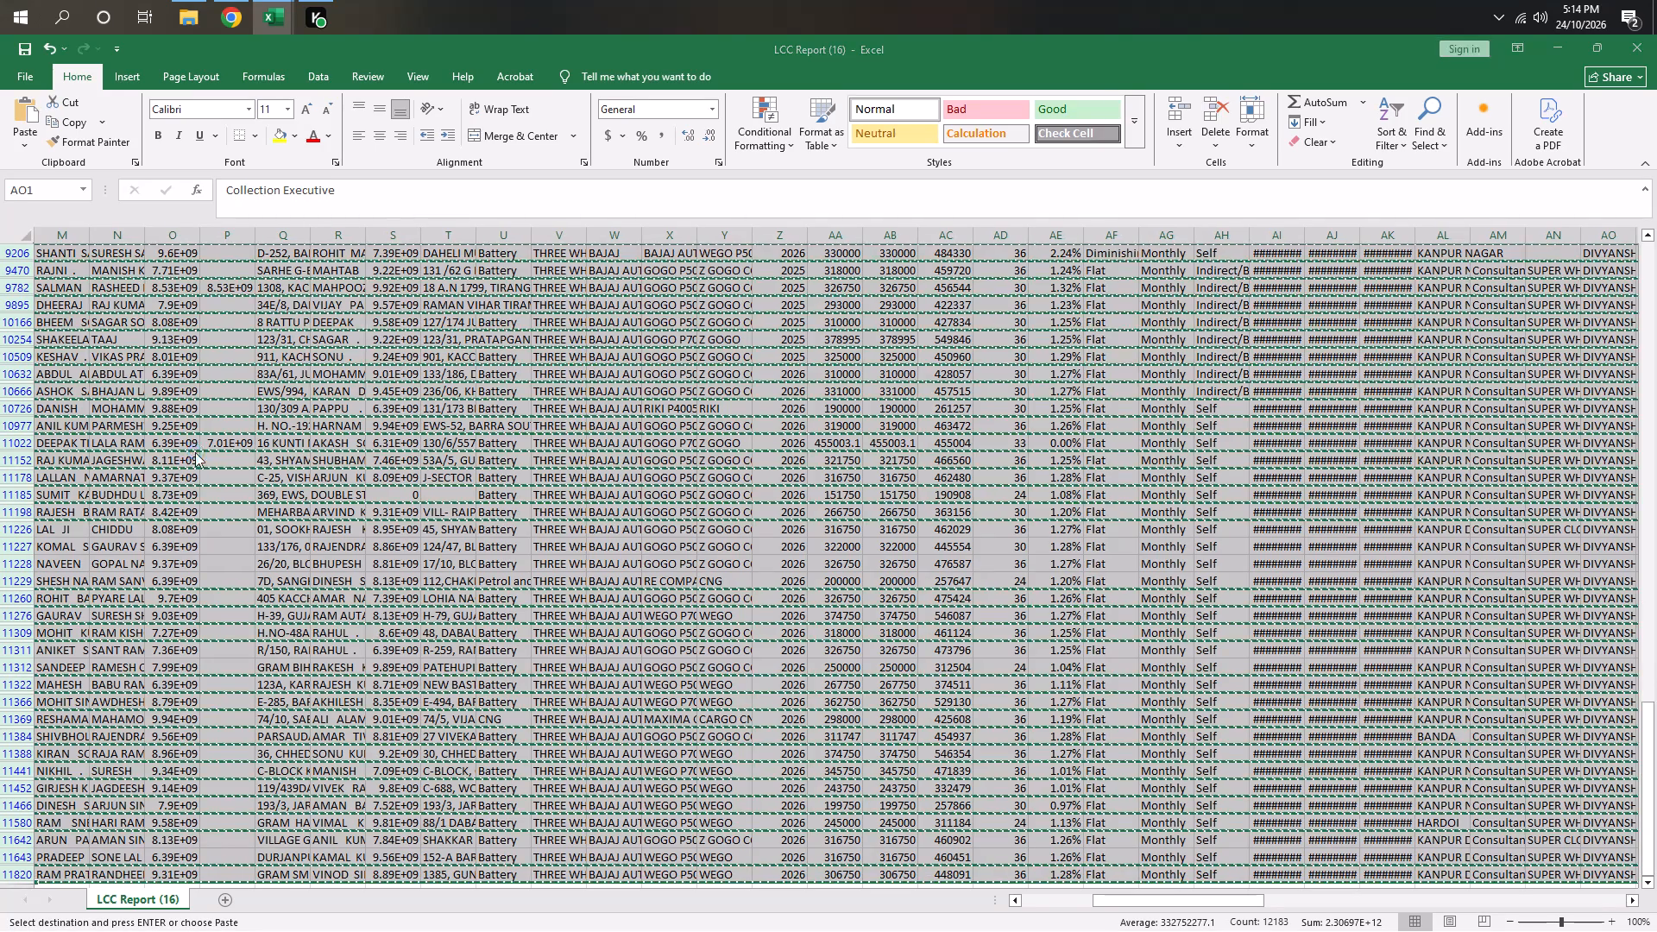
key(ctrl+v)
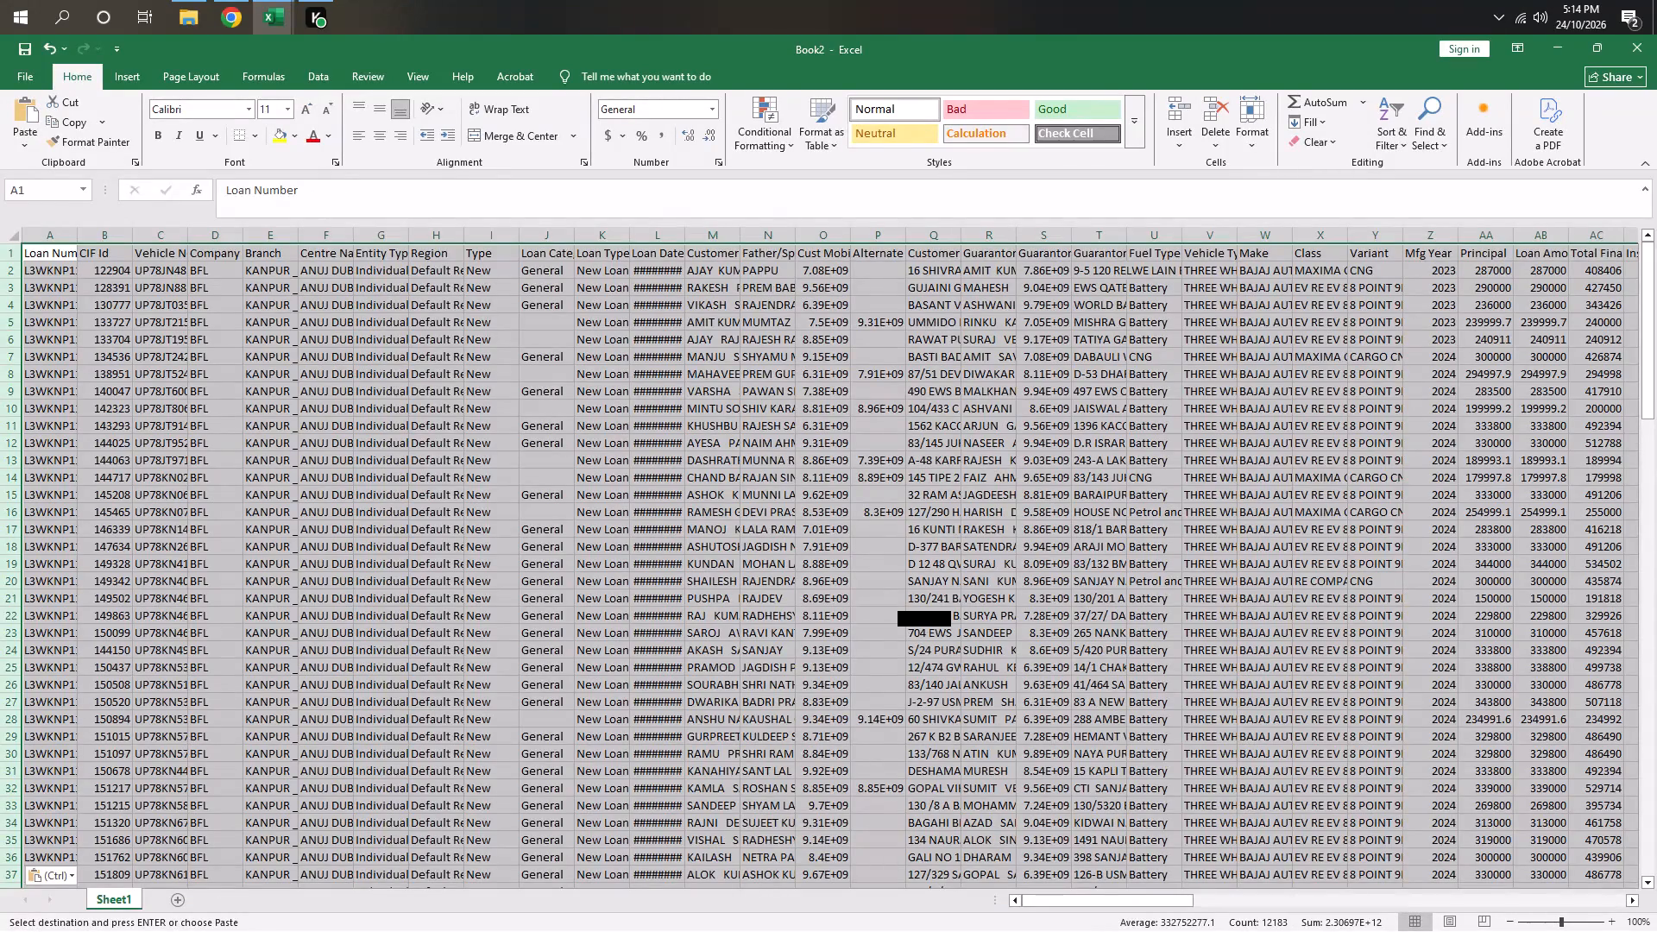
Delete the CIF Id, Company through Loan Date, Father/Spouse Name, and Alternate through Loan Amount columns from the new sheet.
click(108, 244)
click(116, 233)
ctrl+click(159, 233)
click(118, 235)
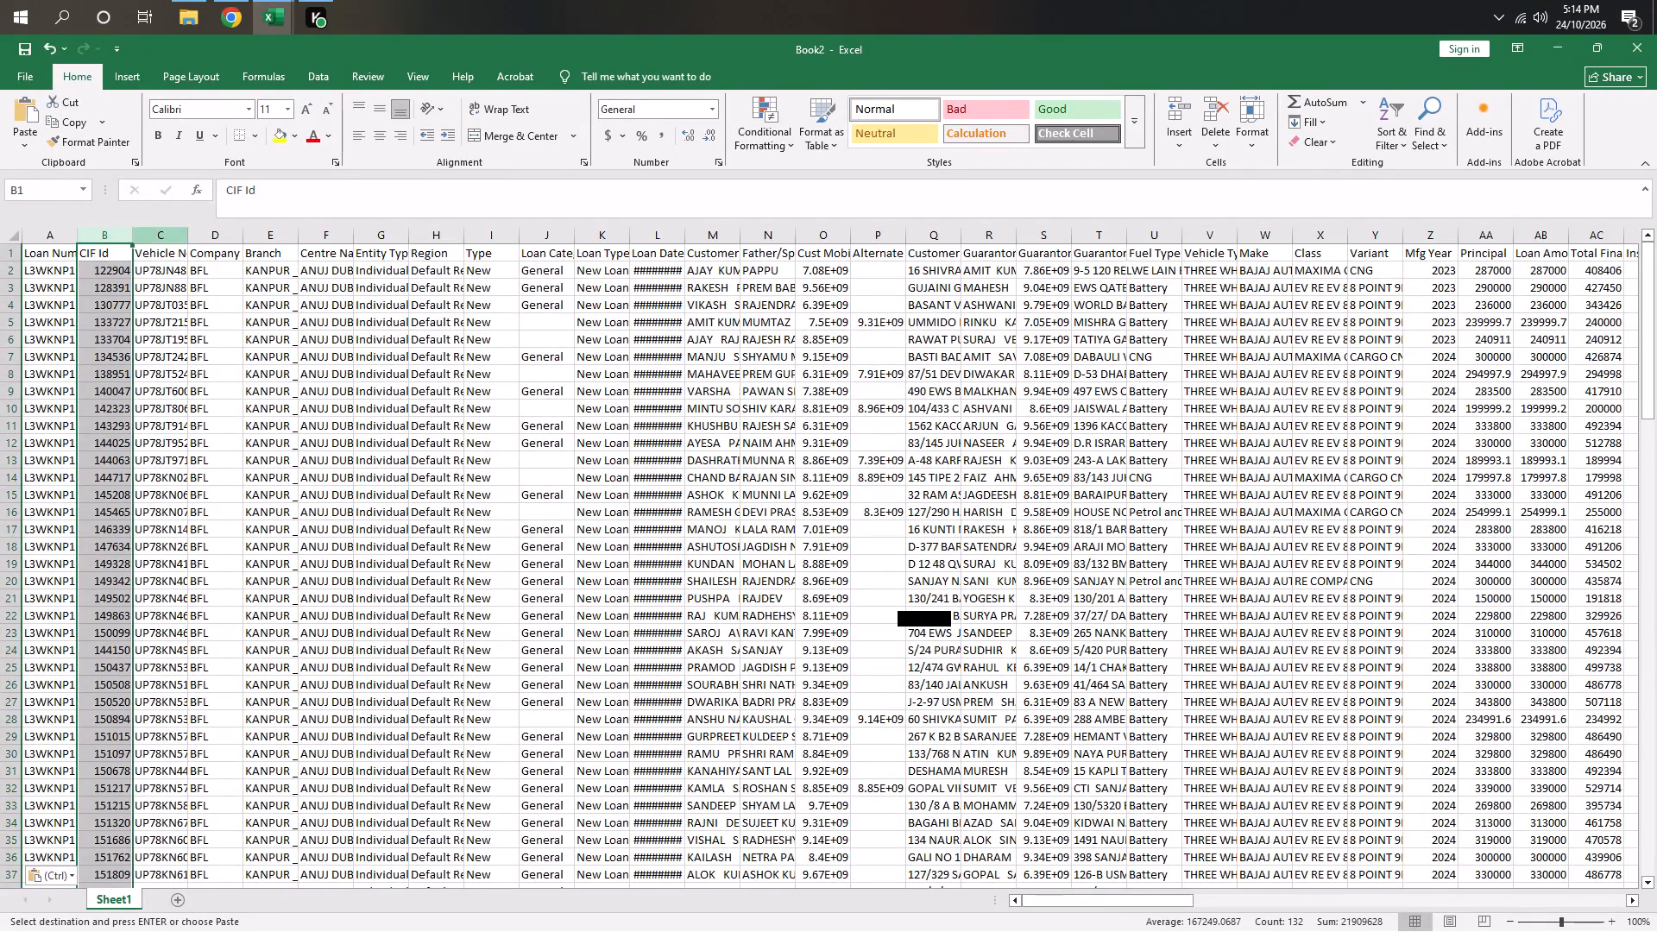
ctrl+click(220, 241)
ctrl+click(270, 230)
ctrl+click(326, 233)
ctrl+click(382, 242)
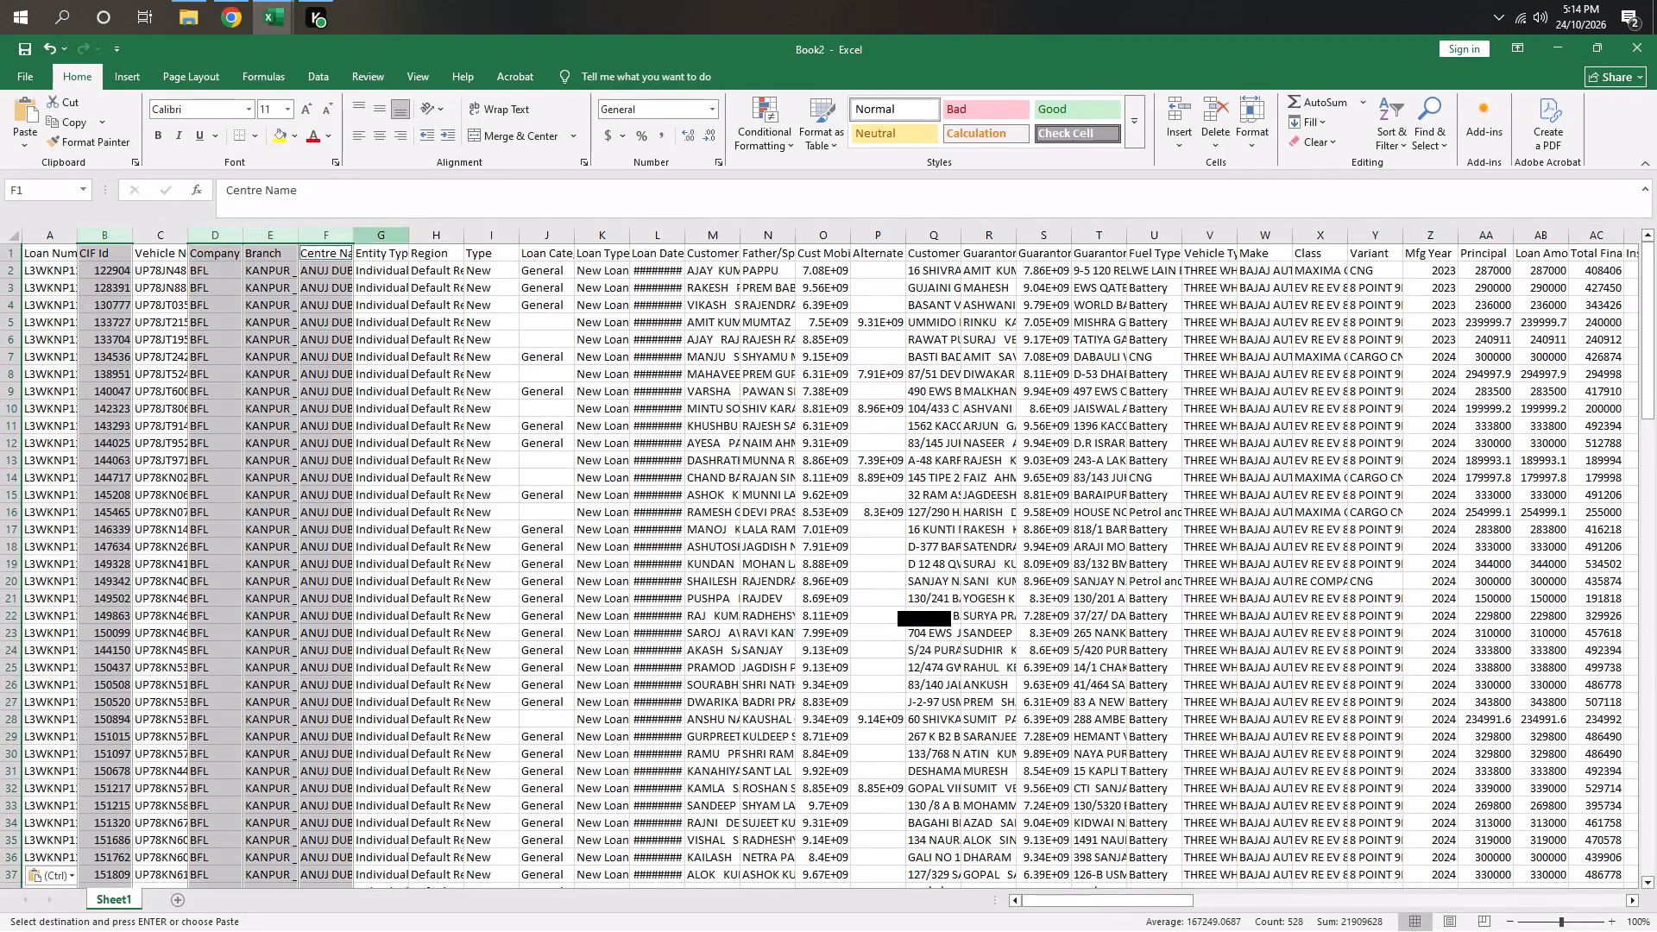
ctrl+click(439, 232)
ctrl+click(493, 227)
ctrl+click(563, 236)
ctrl+click(599, 232)
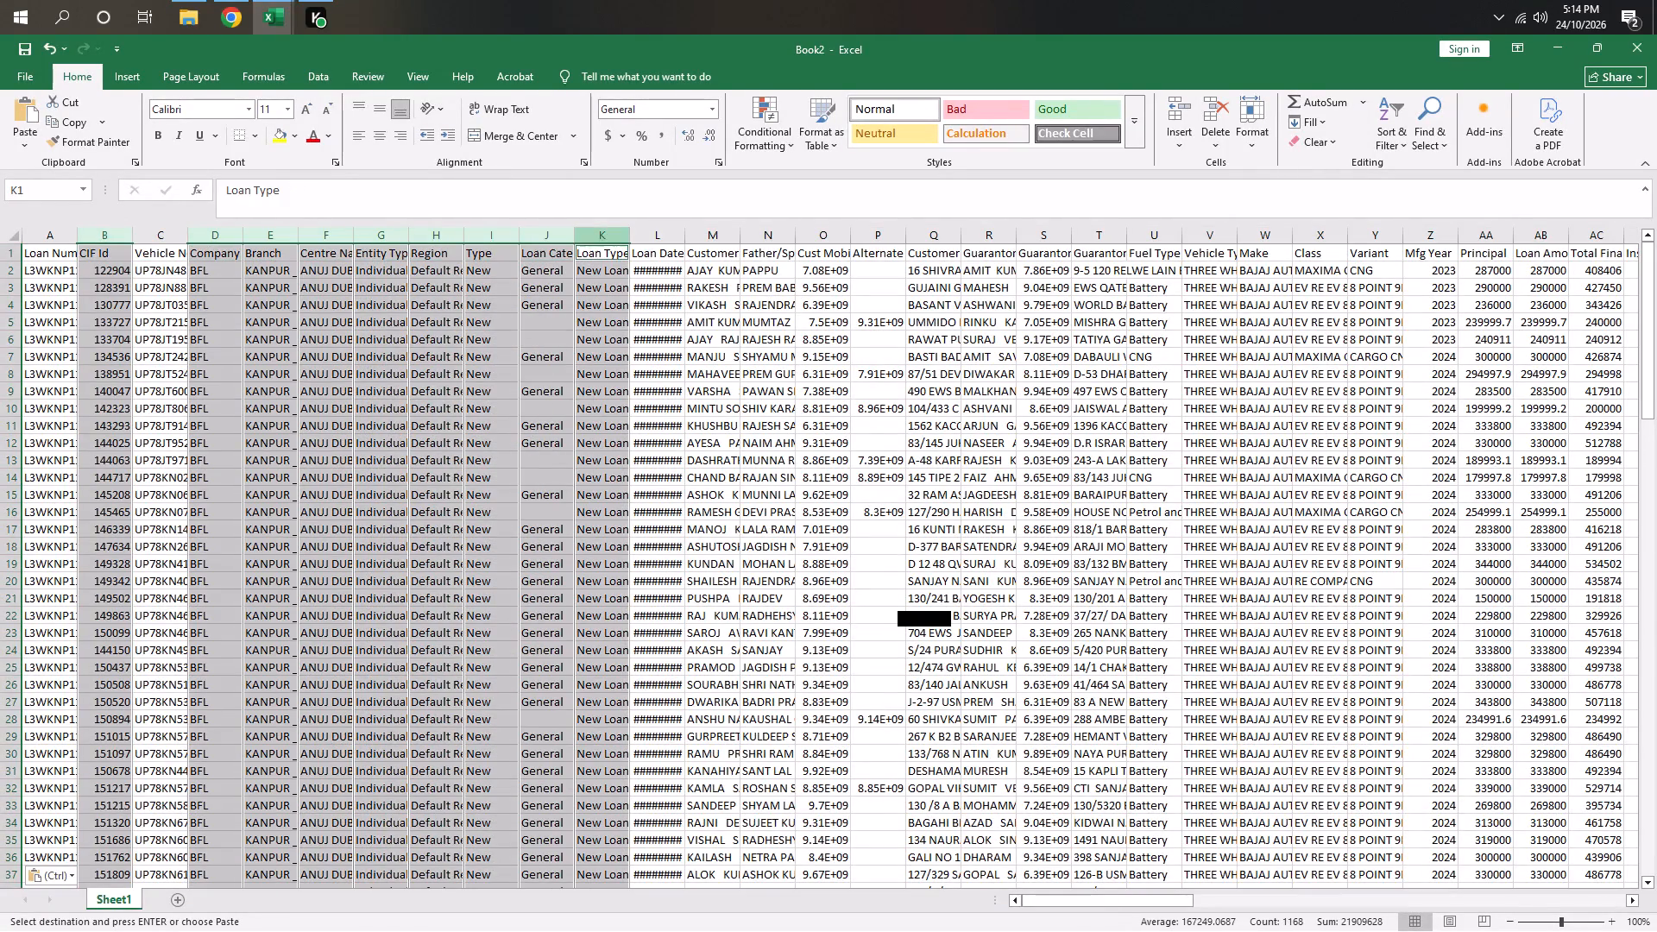
ctrl+click(651, 236)
ctrl+click(765, 237)
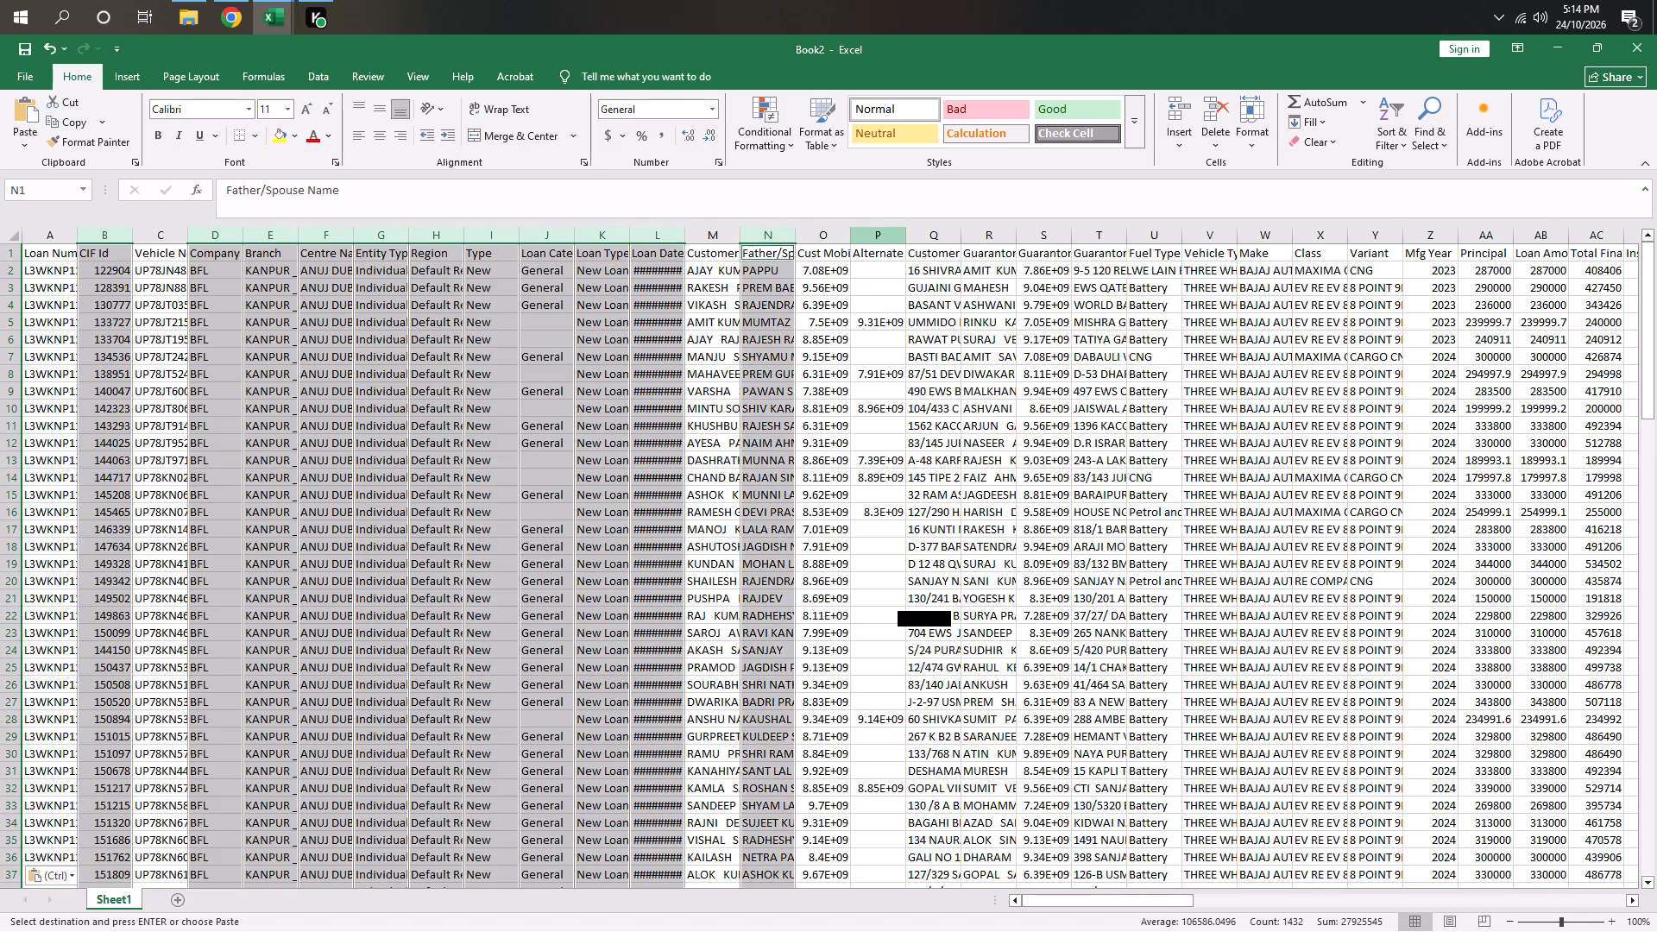
ctrl+click(880, 236)
ctrl+click(930, 231)
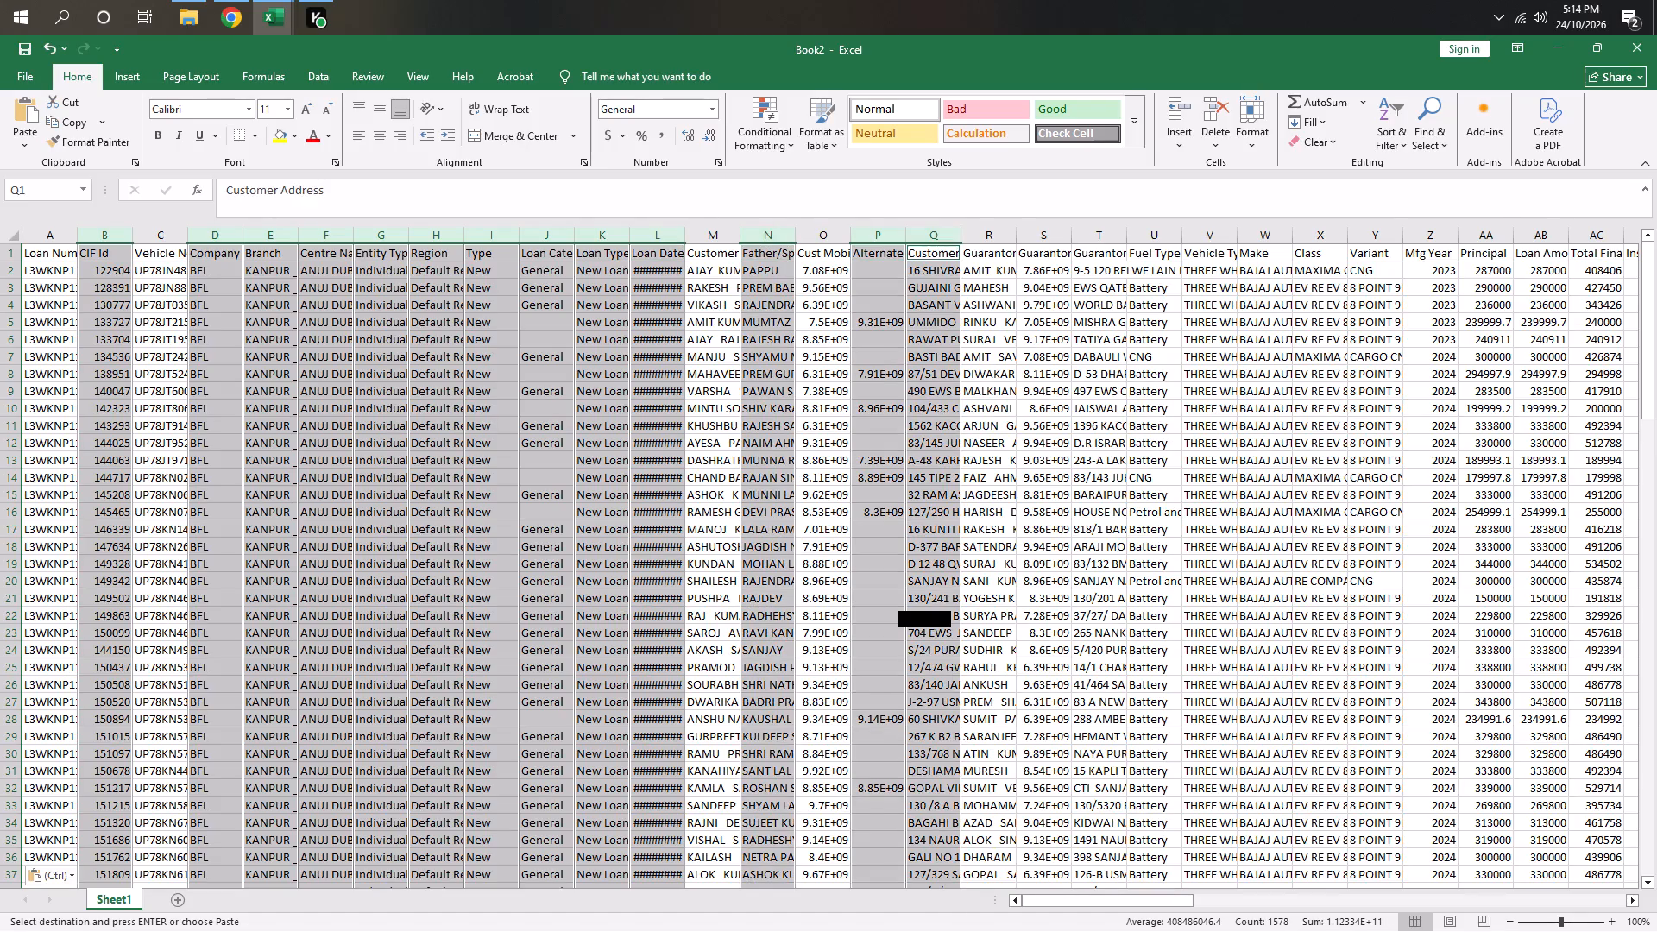
ctrl+click(982, 238)
ctrl+drag(1052, 235, 1278, 233)
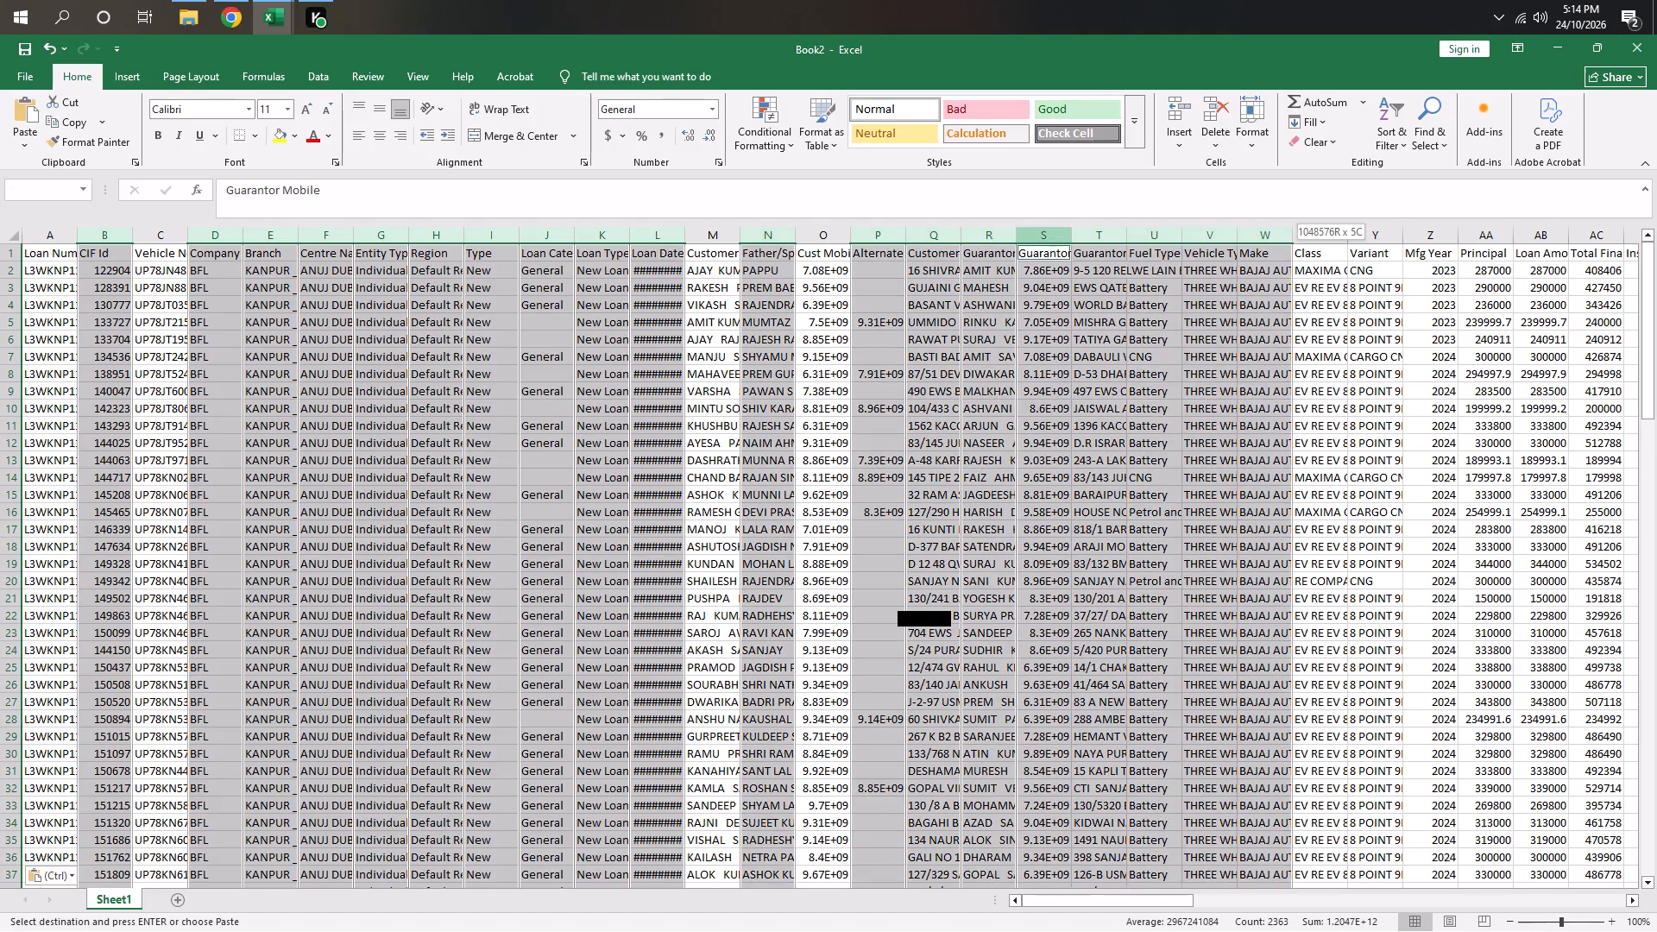
ctrl+drag(1278, 233, 1551, 236)
key(ctrl+minus)
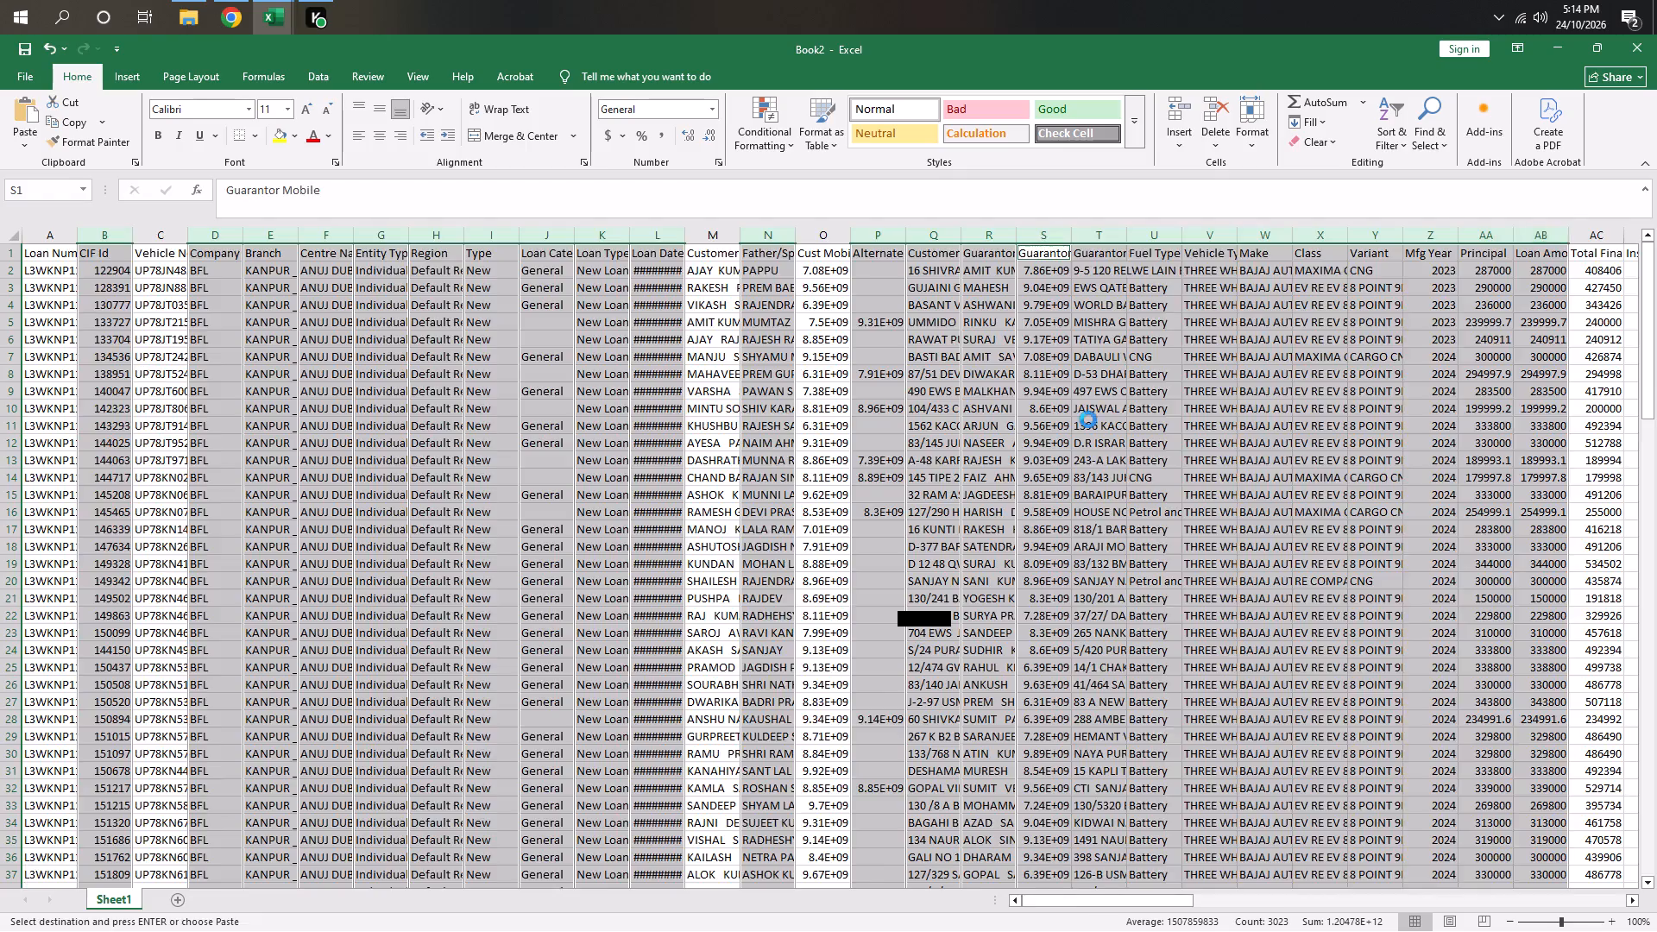
click(233, 336)
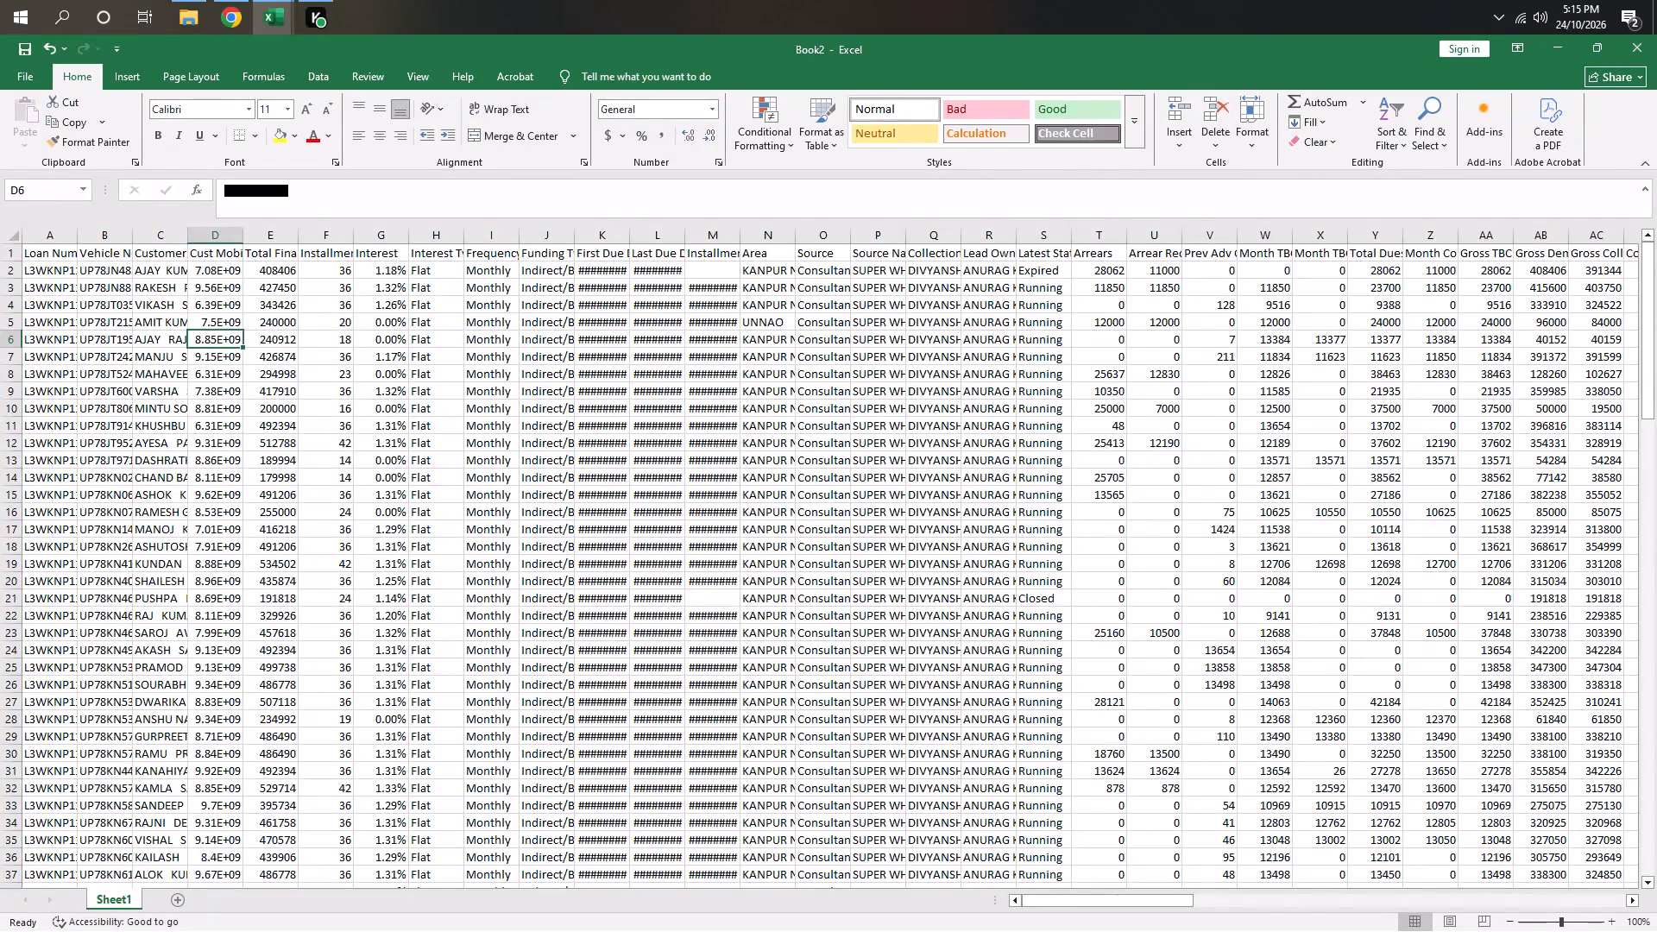
Delete the columns from Total Finance through Last Due Date in the new sheet.
drag(274, 238, 587, 299)
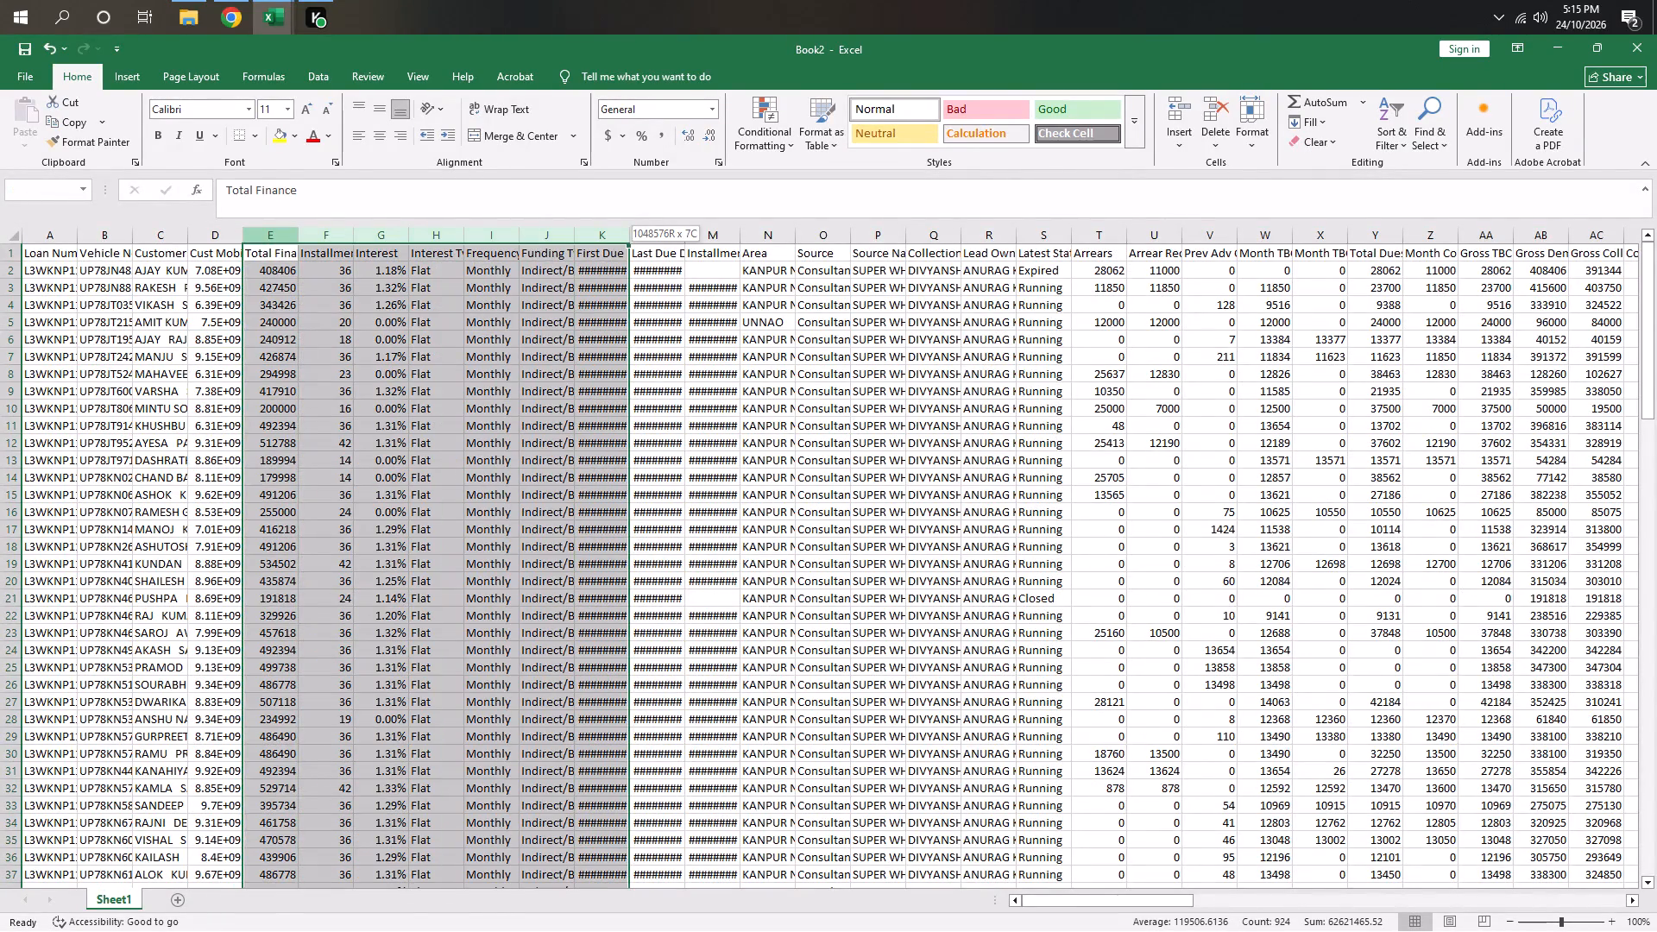
drag(587, 299, 944, 306)
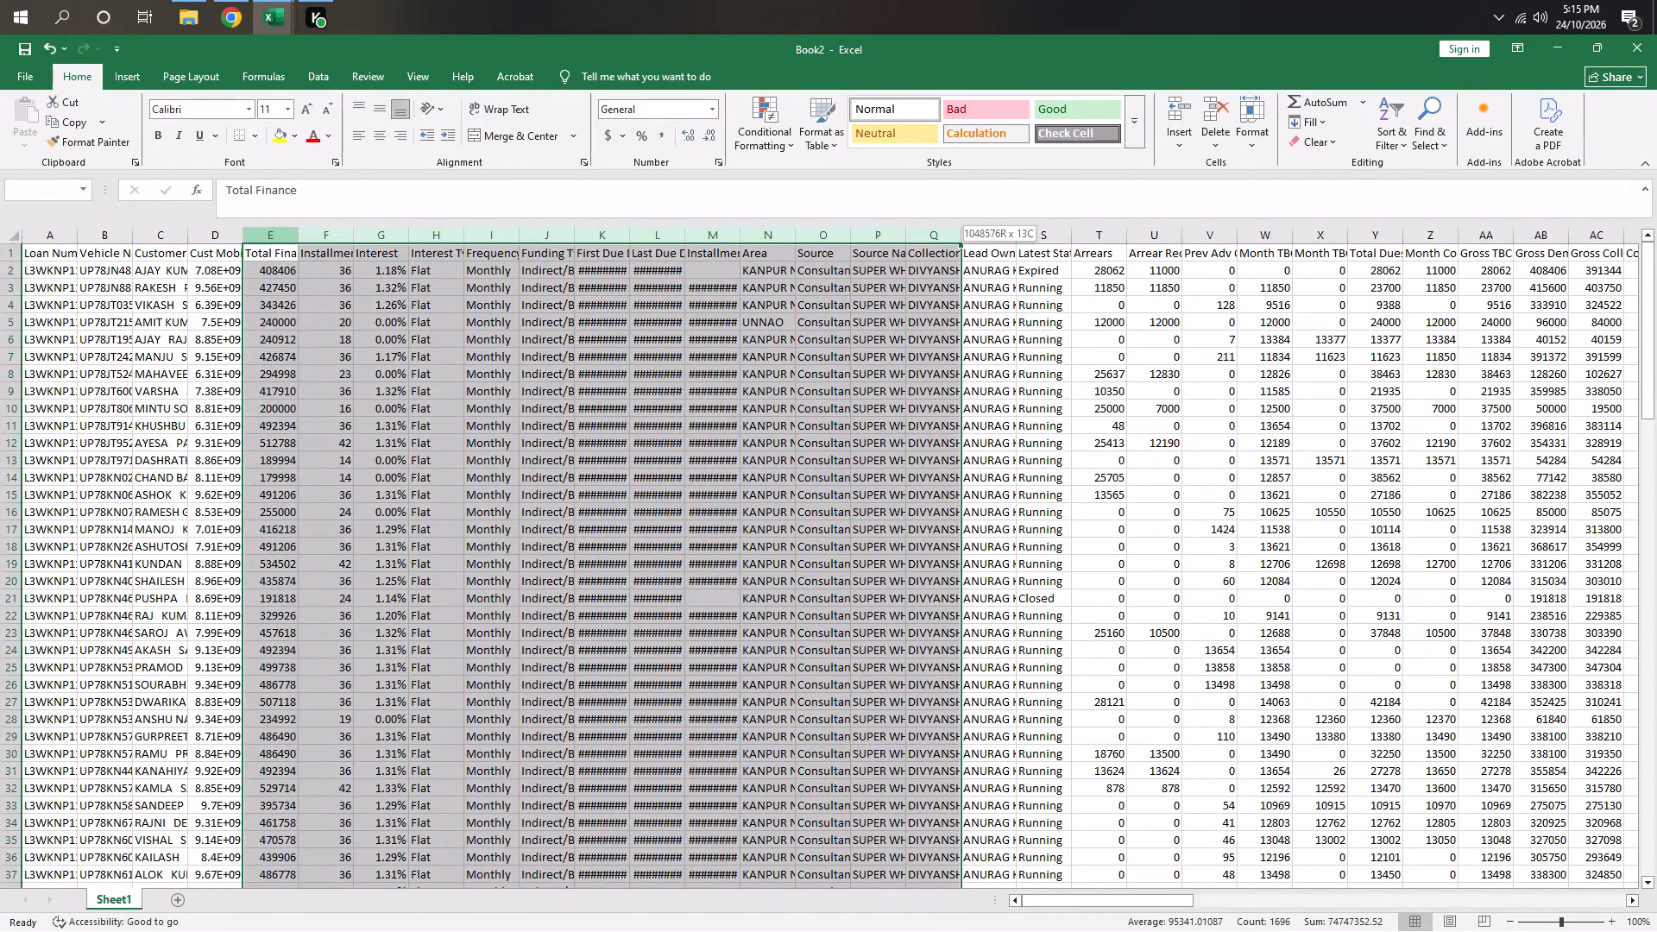
drag(944, 306, 642, 331)
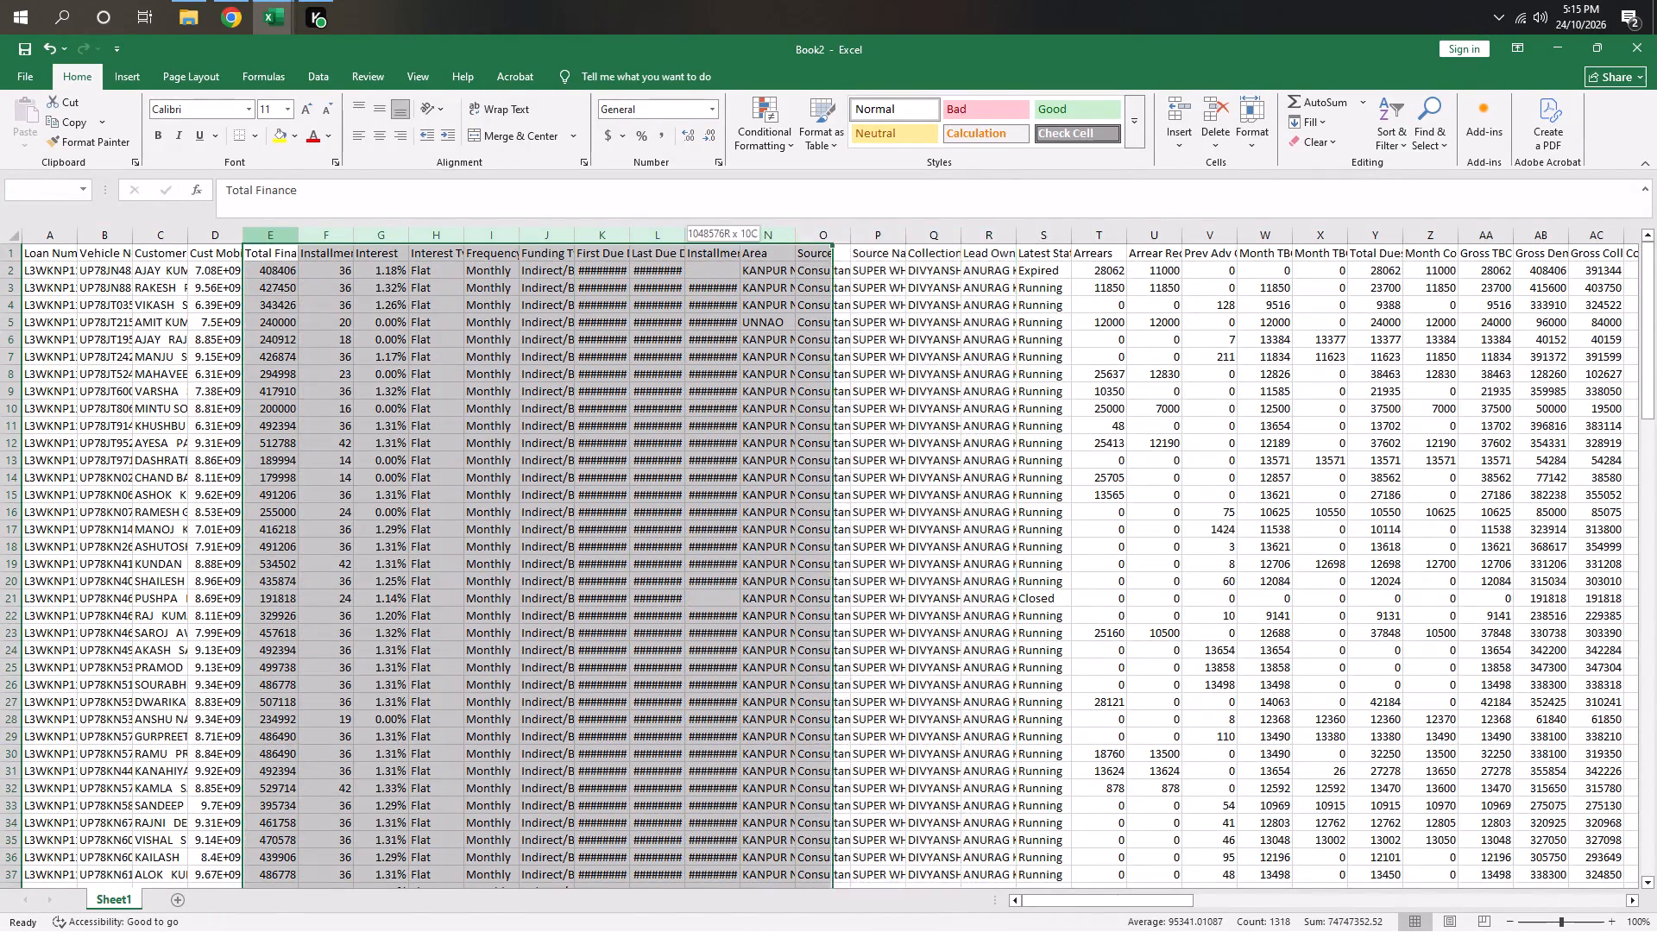
drag(642, 331, 652, 299)
key(ctrl+minus)
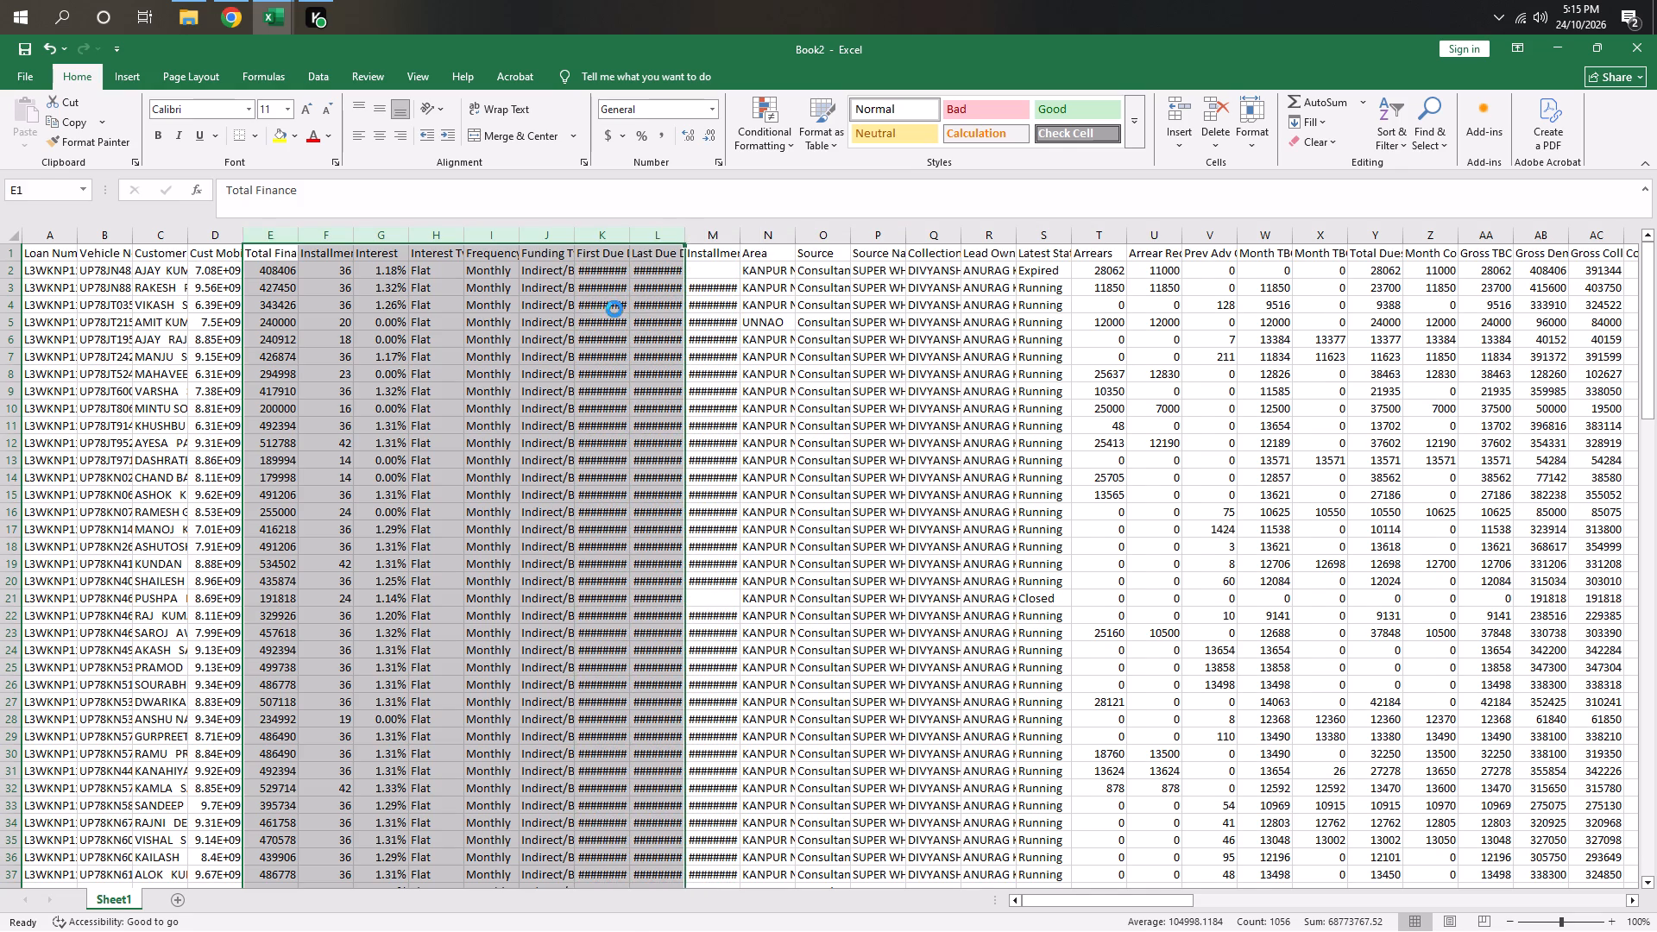
click(404, 433)
Delete the columns from Area through Lead Owner and from Arrears through Bucket in the new sheet.
drag(317, 236, 370, 241)
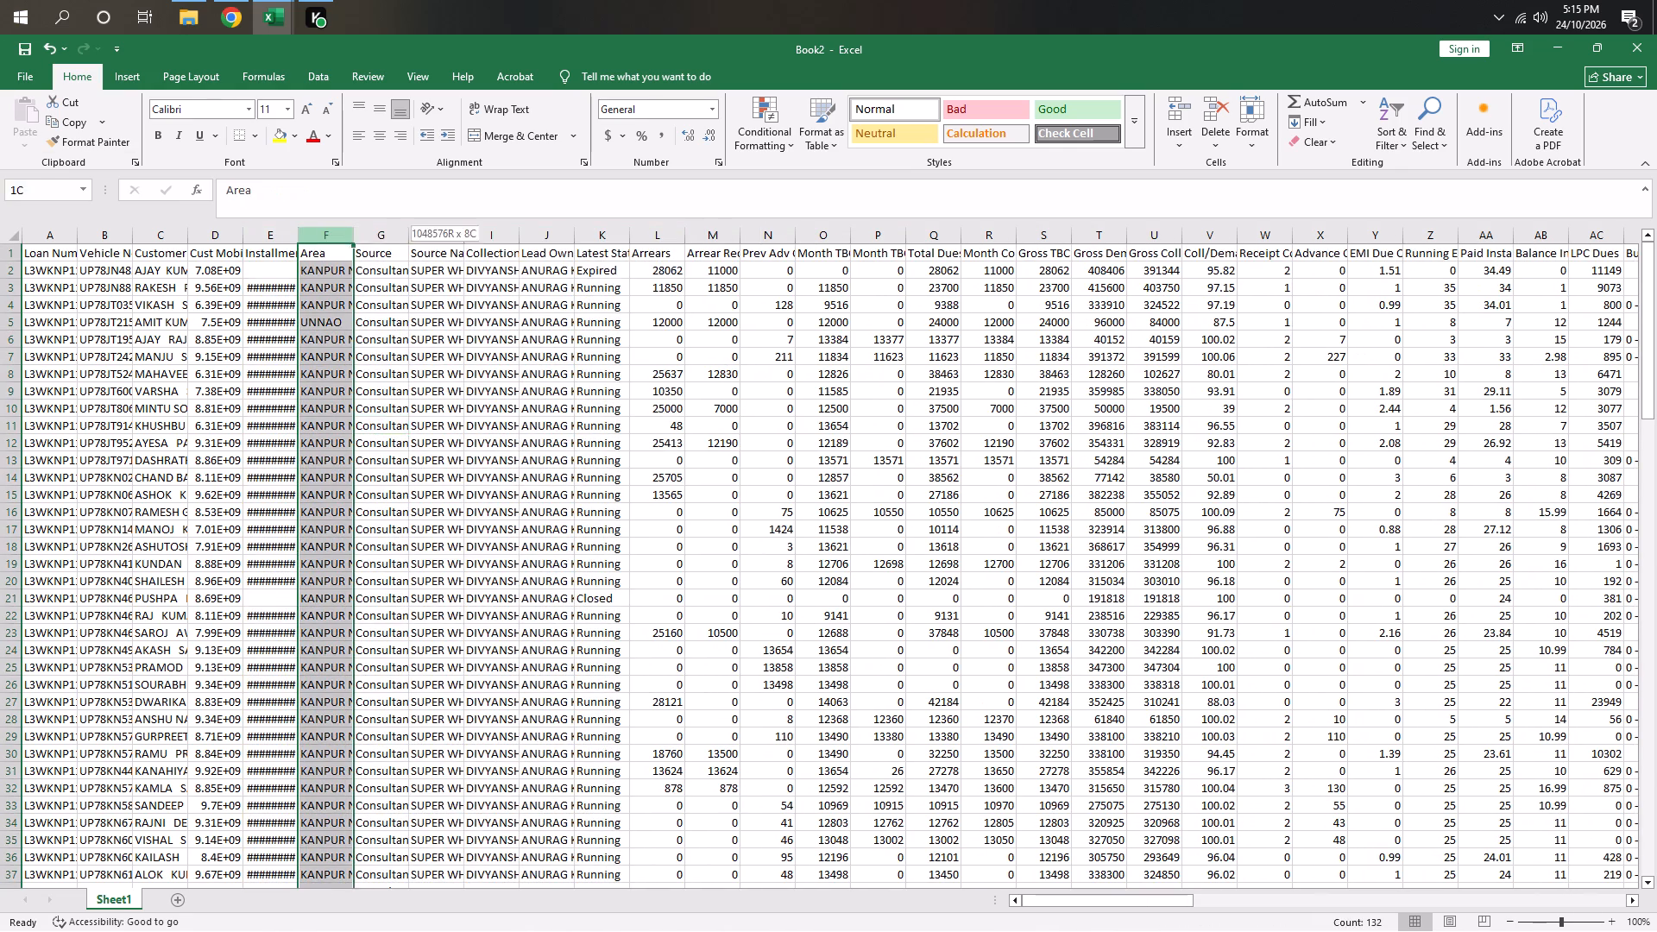
drag(370, 241, 527, 253)
key(ctrl+minus)
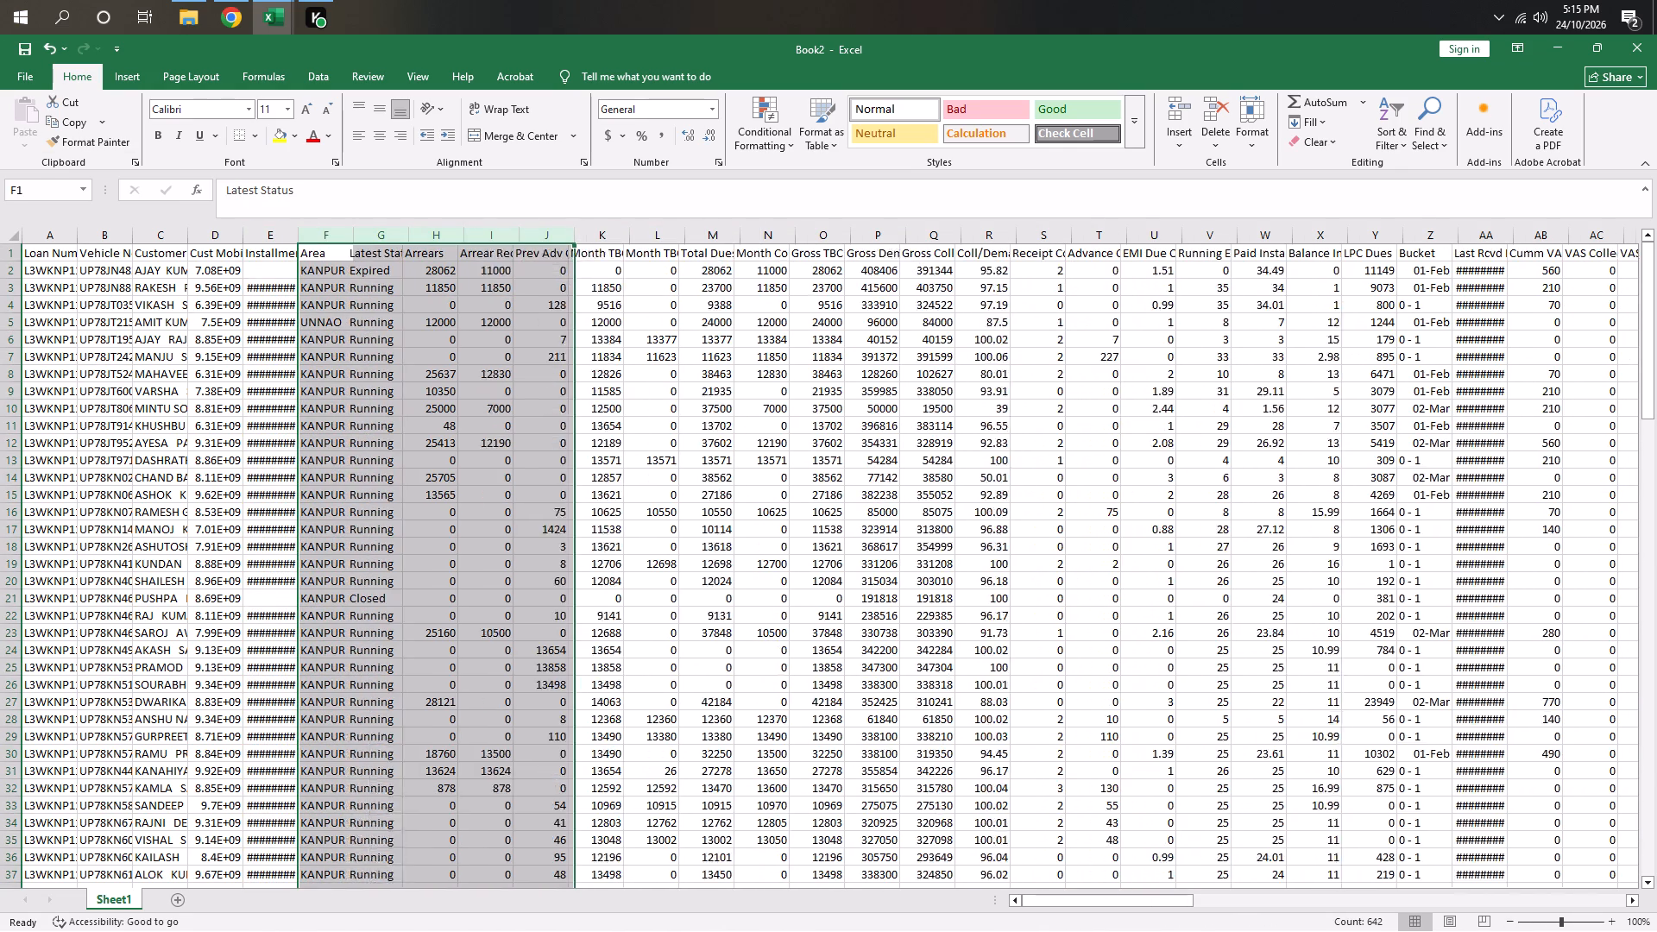
drag(384, 240, 1388, 286)
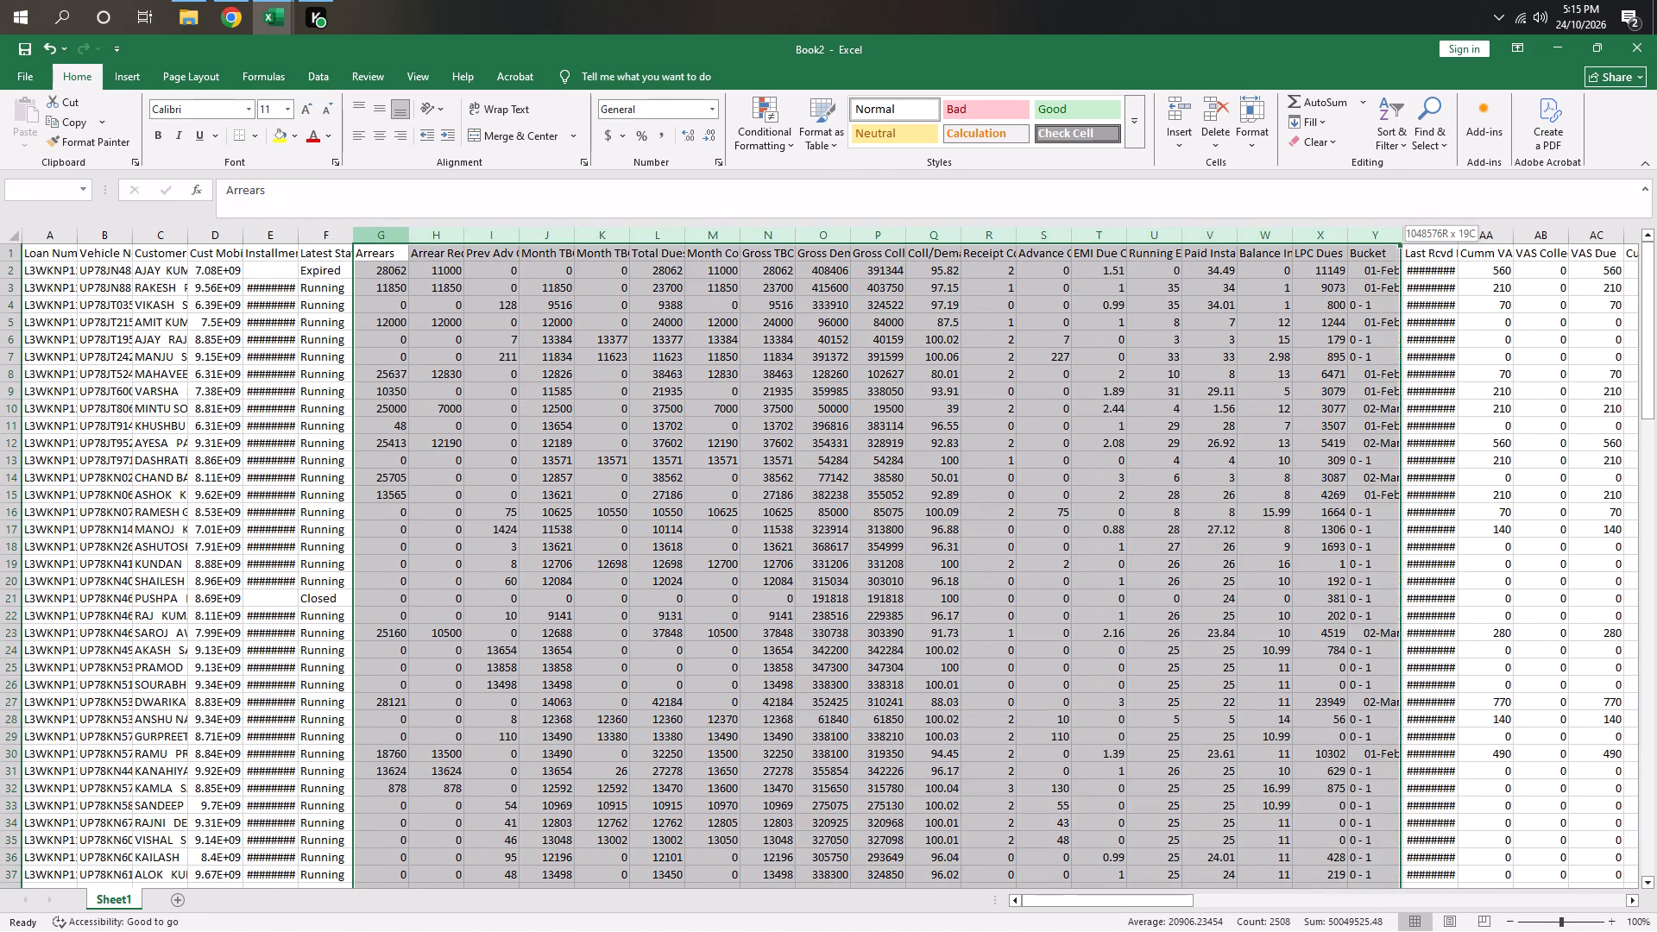
drag(1388, 286, 1389, 285)
key(ctrl+minus)
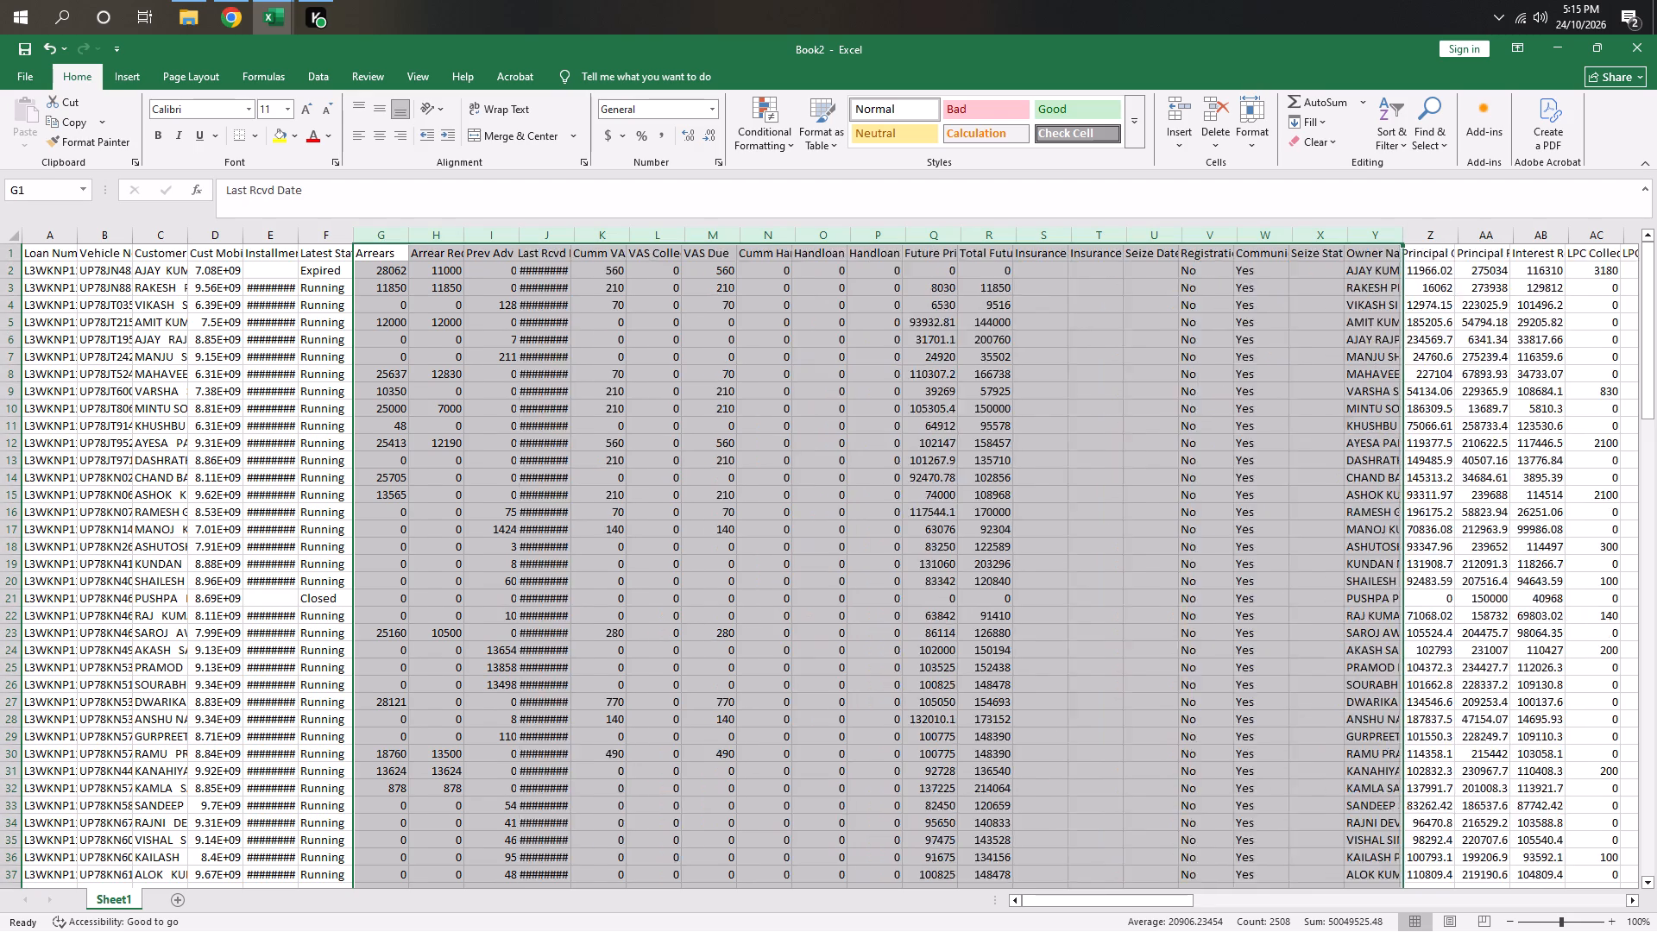
Delete the columns from Cumm VAS through NPA and from Legal through Defaulter in the new sheet.
click(461, 389)
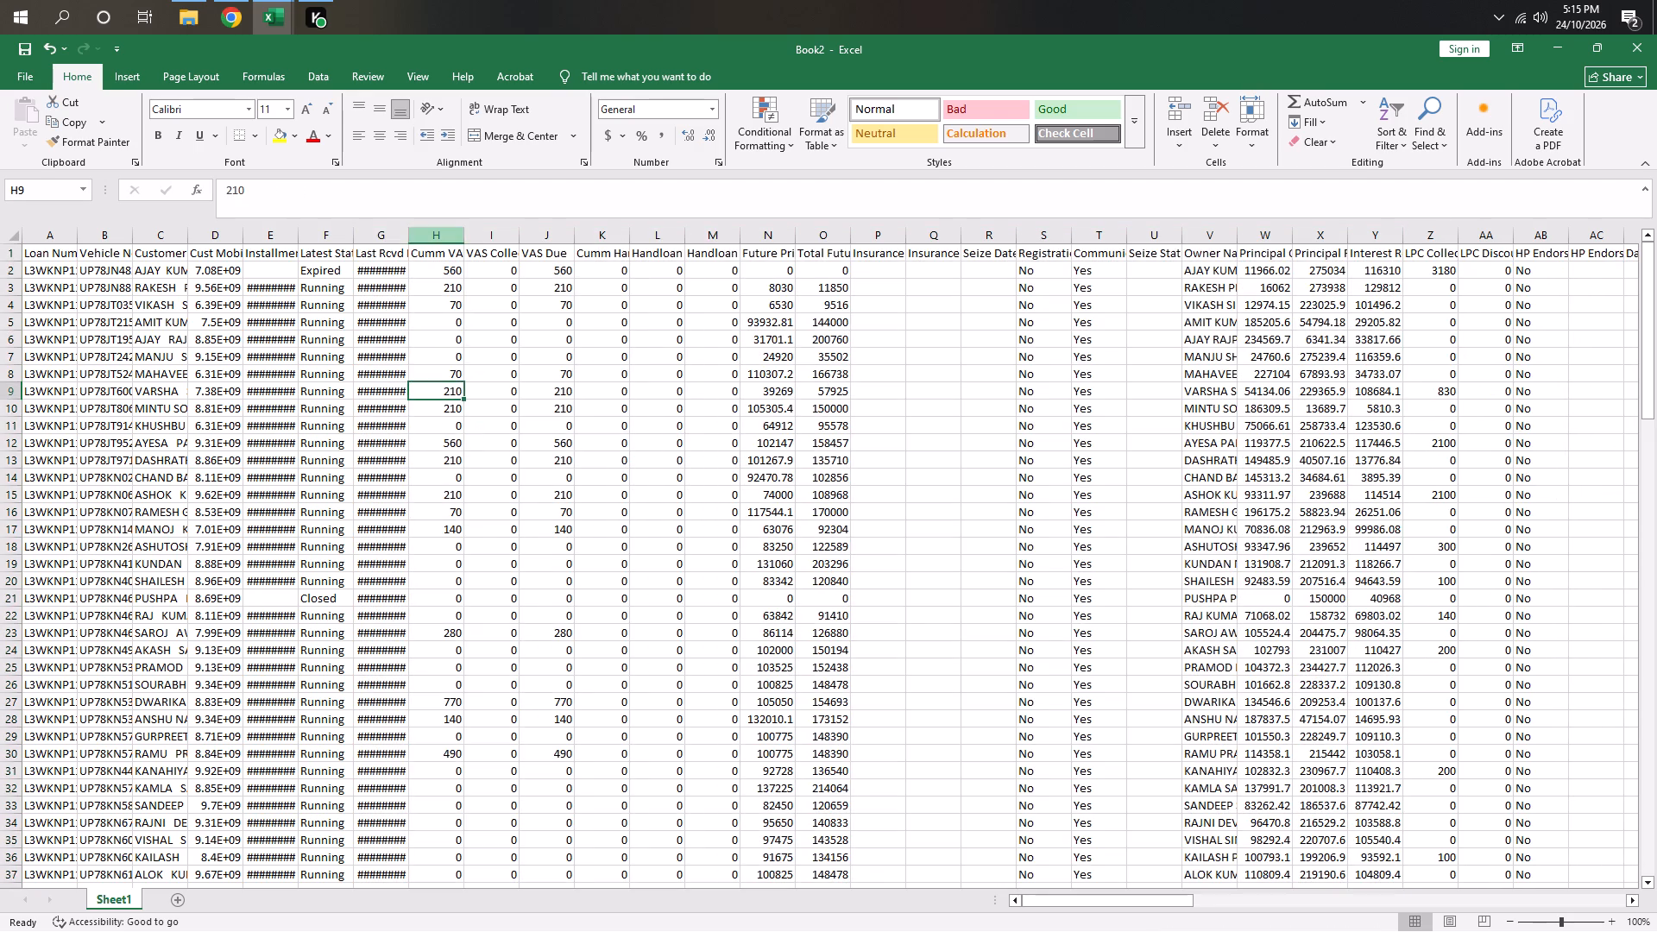
drag(446, 234, 1599, 348)
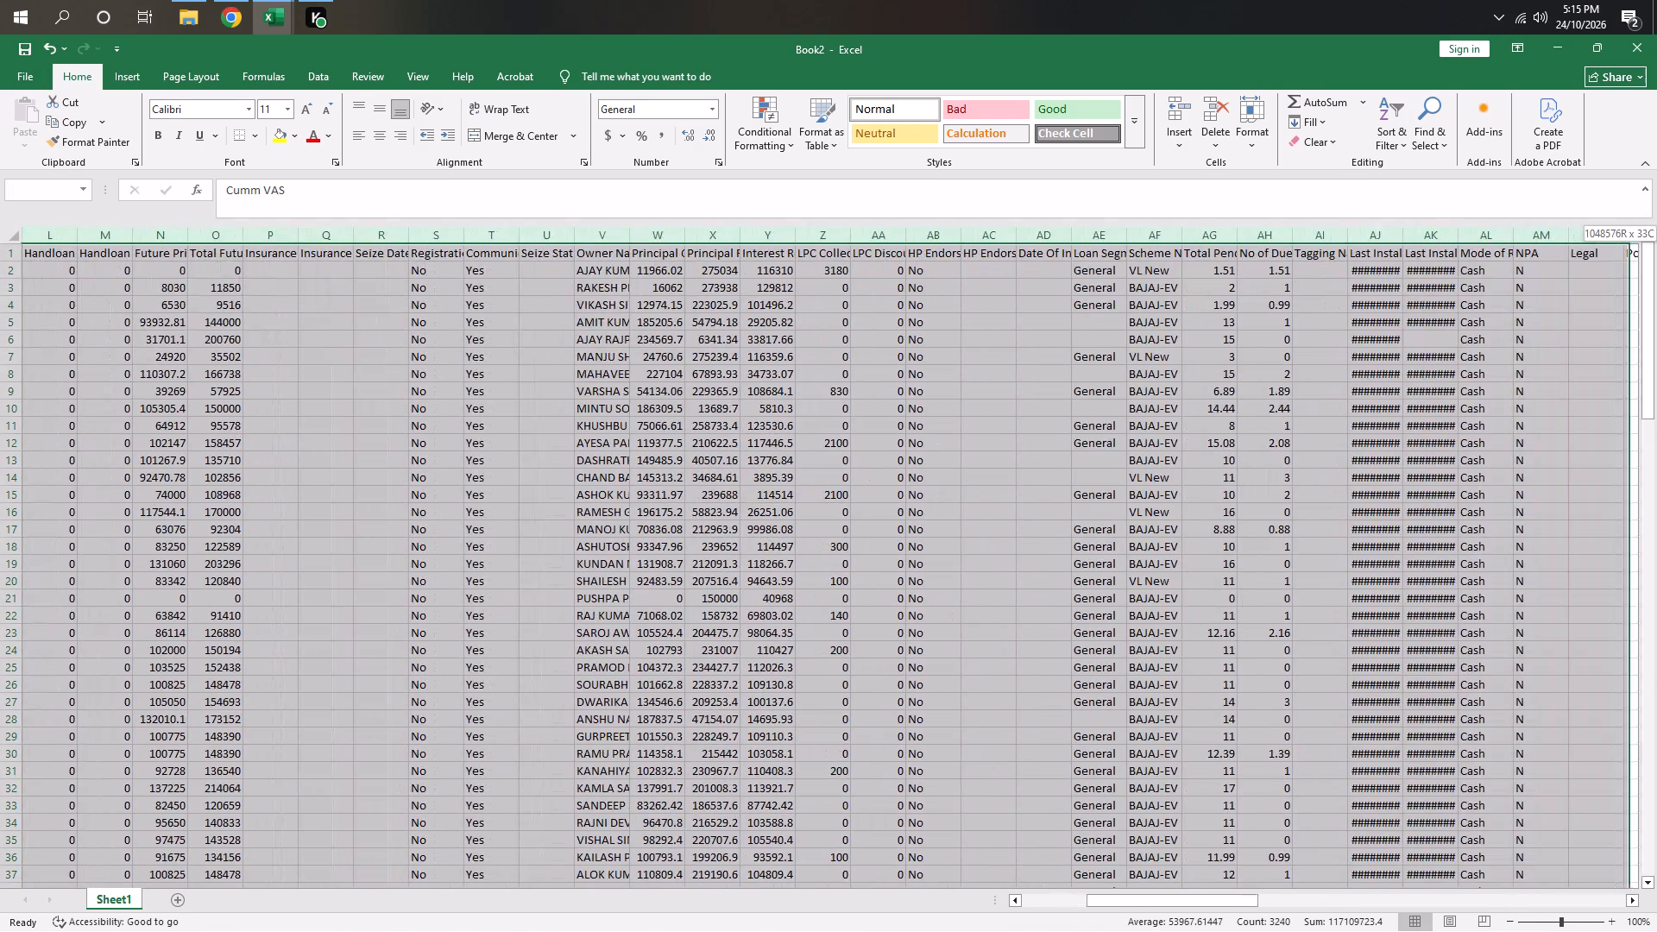
drag(1599, 348, 1523, 368)
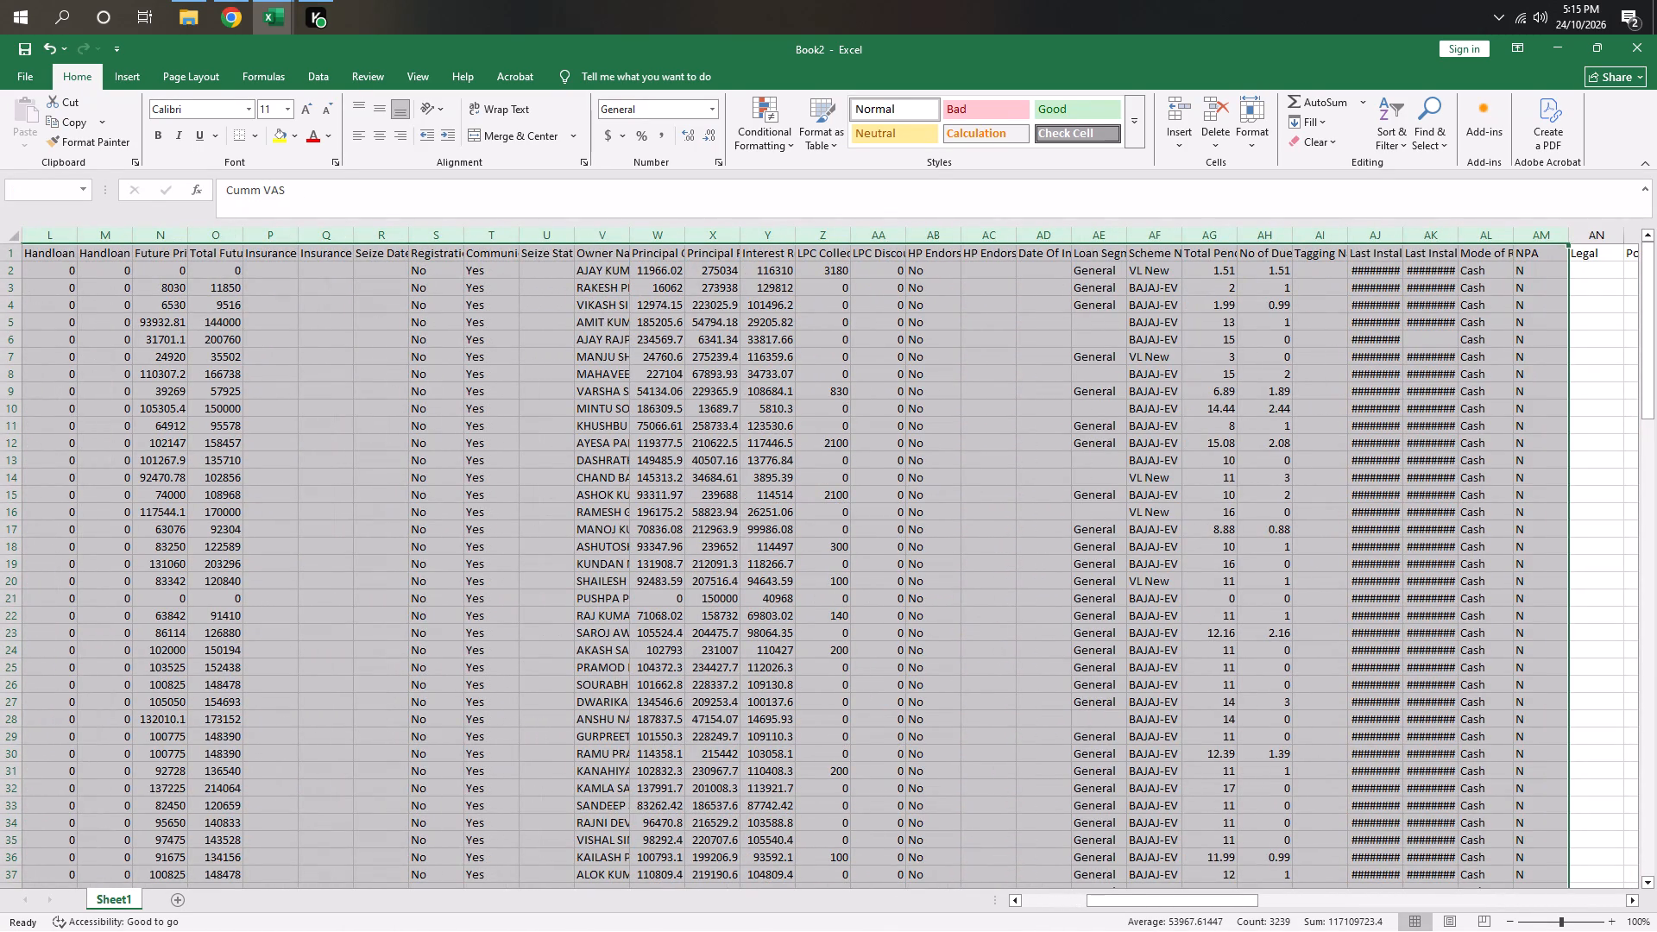
key(ctrl+minus)
key(ctrl+Left)
key(ctrl+Left)
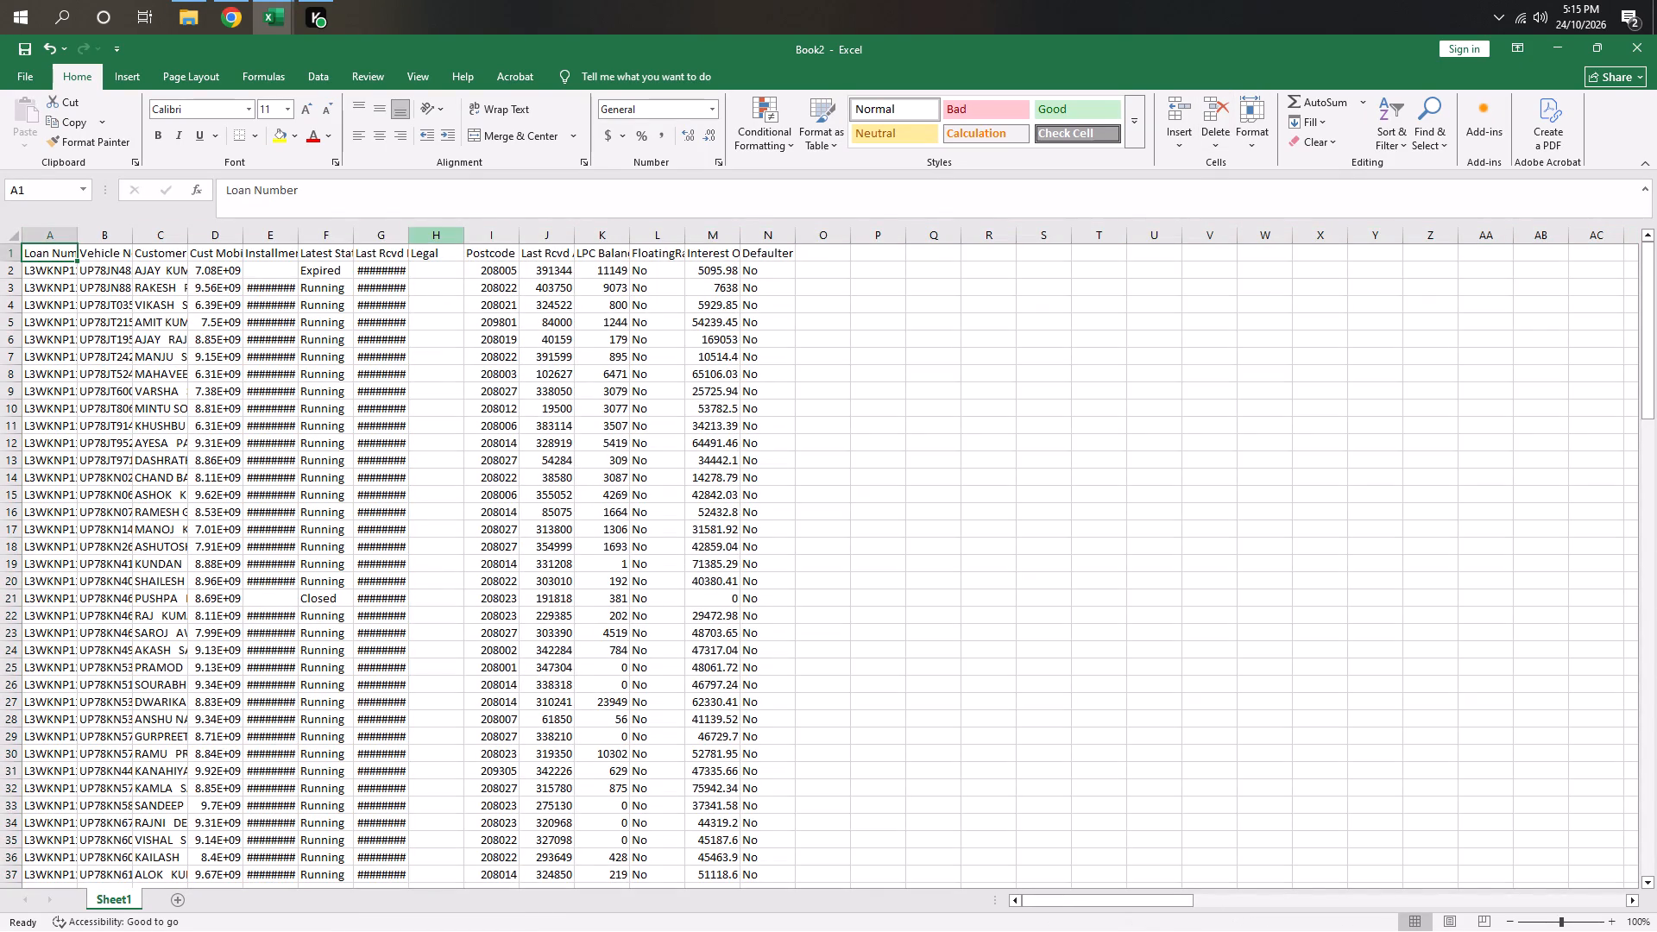
drag(454, 239, 753, 222)
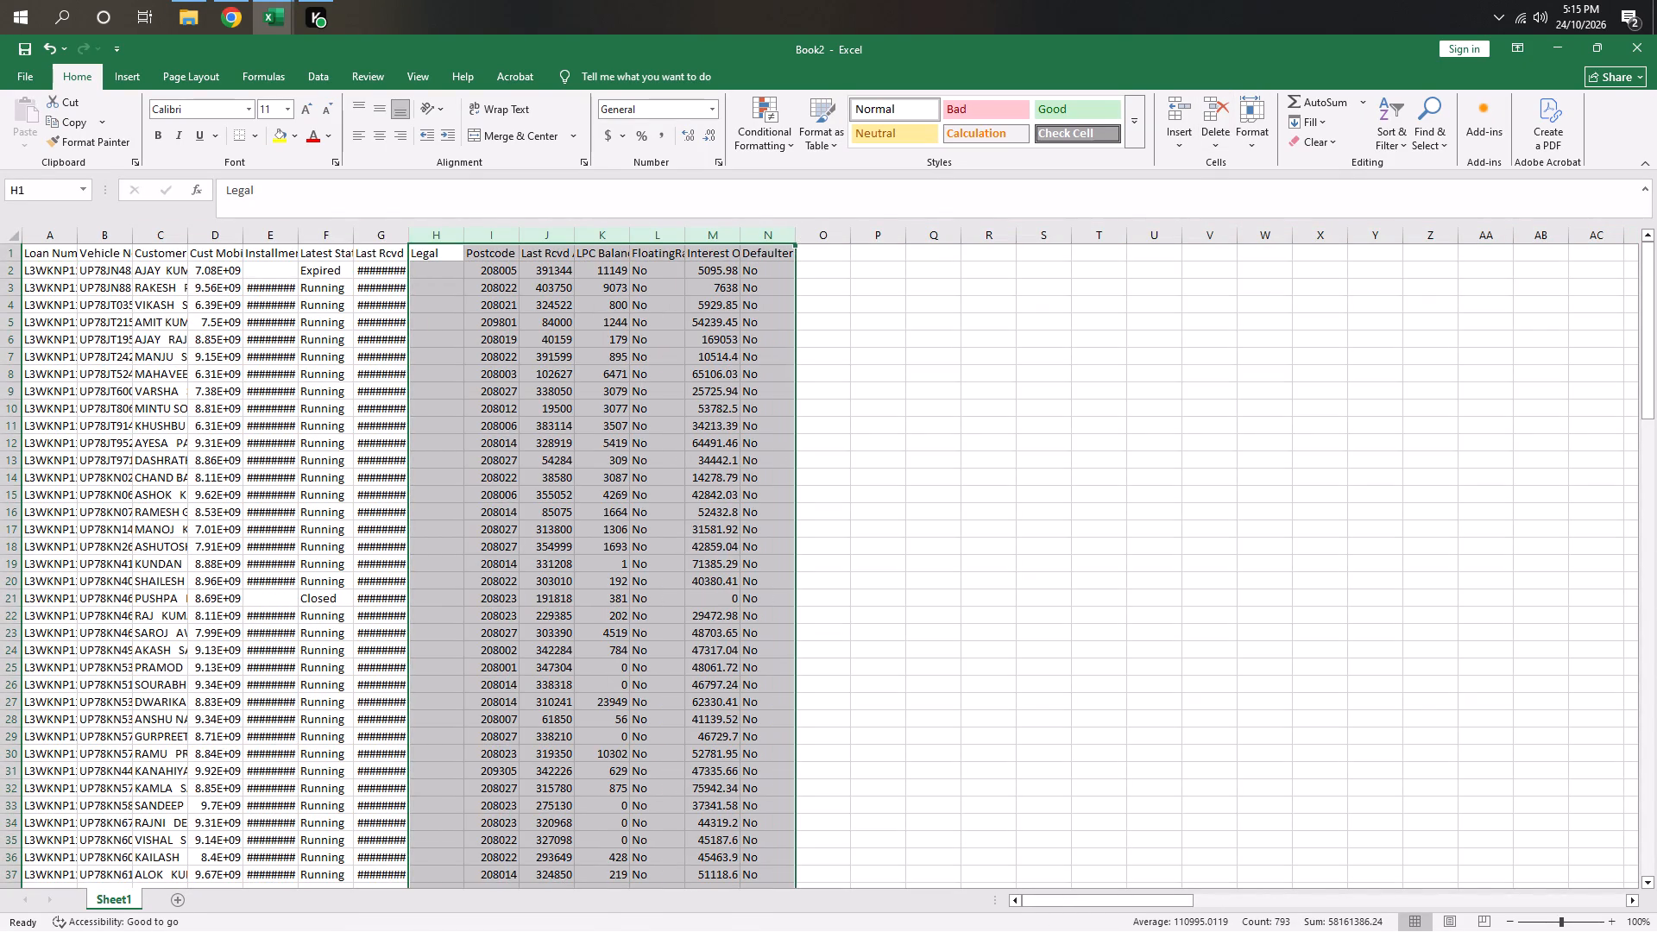
key(ctrl+minus)
Apply all borders to the whole remaining loan table, from Loan Number through Last Rcvd Date.
key(ctrl+Left)
key(ctrl+Left)
key(ctrl+a)
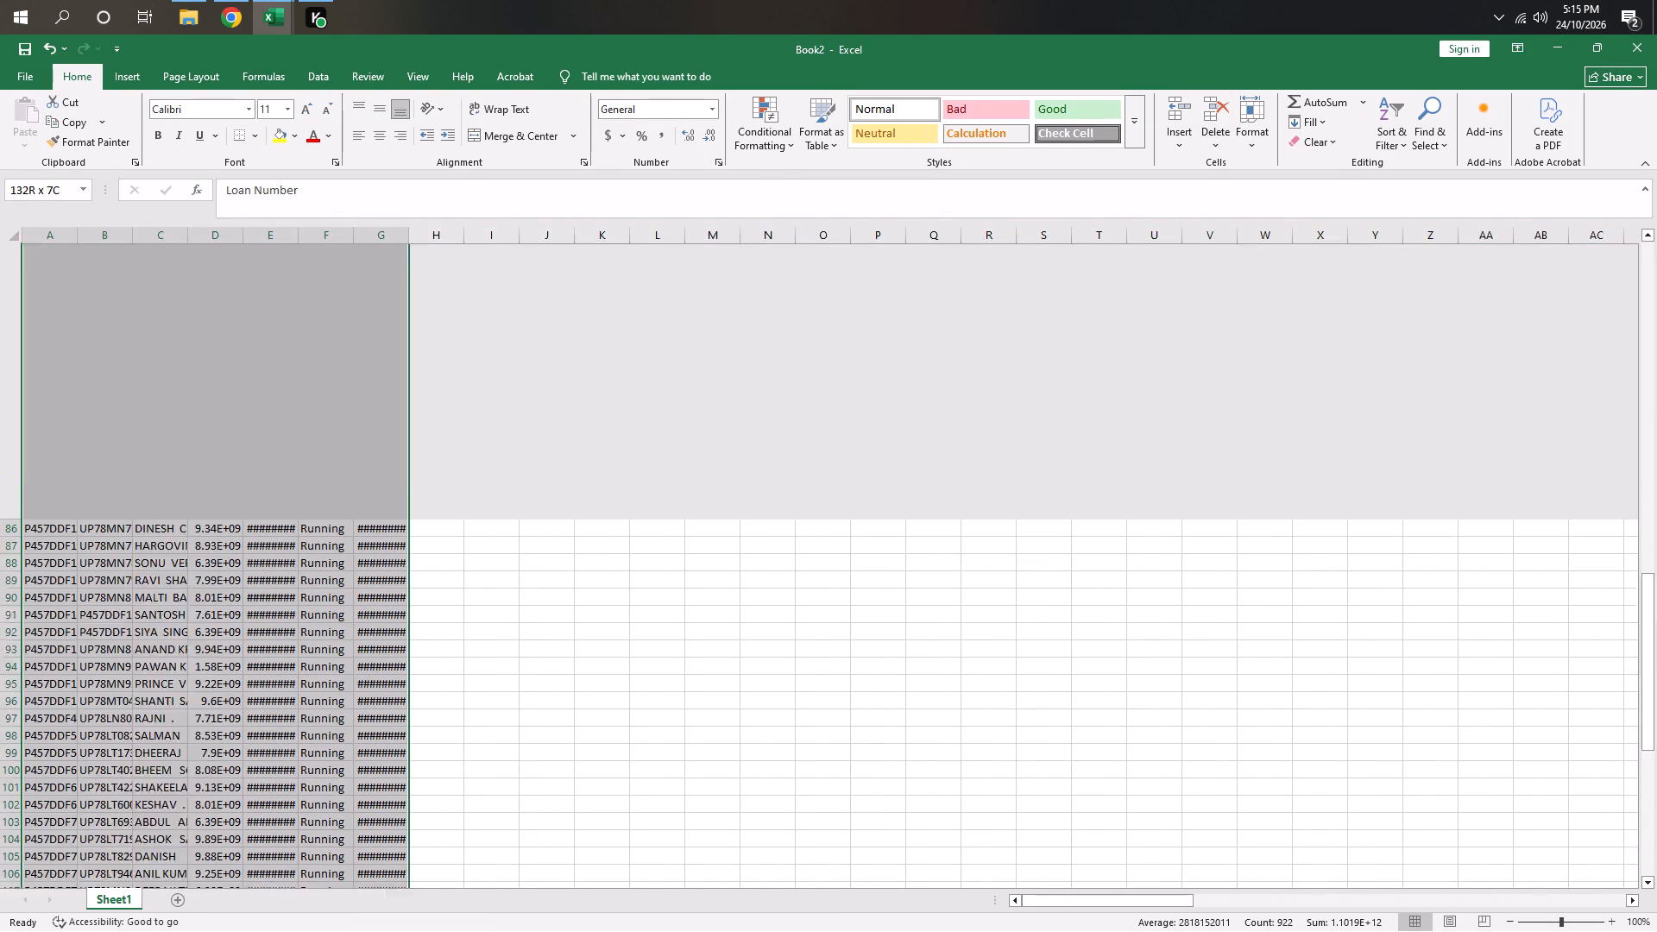
text(HBA)
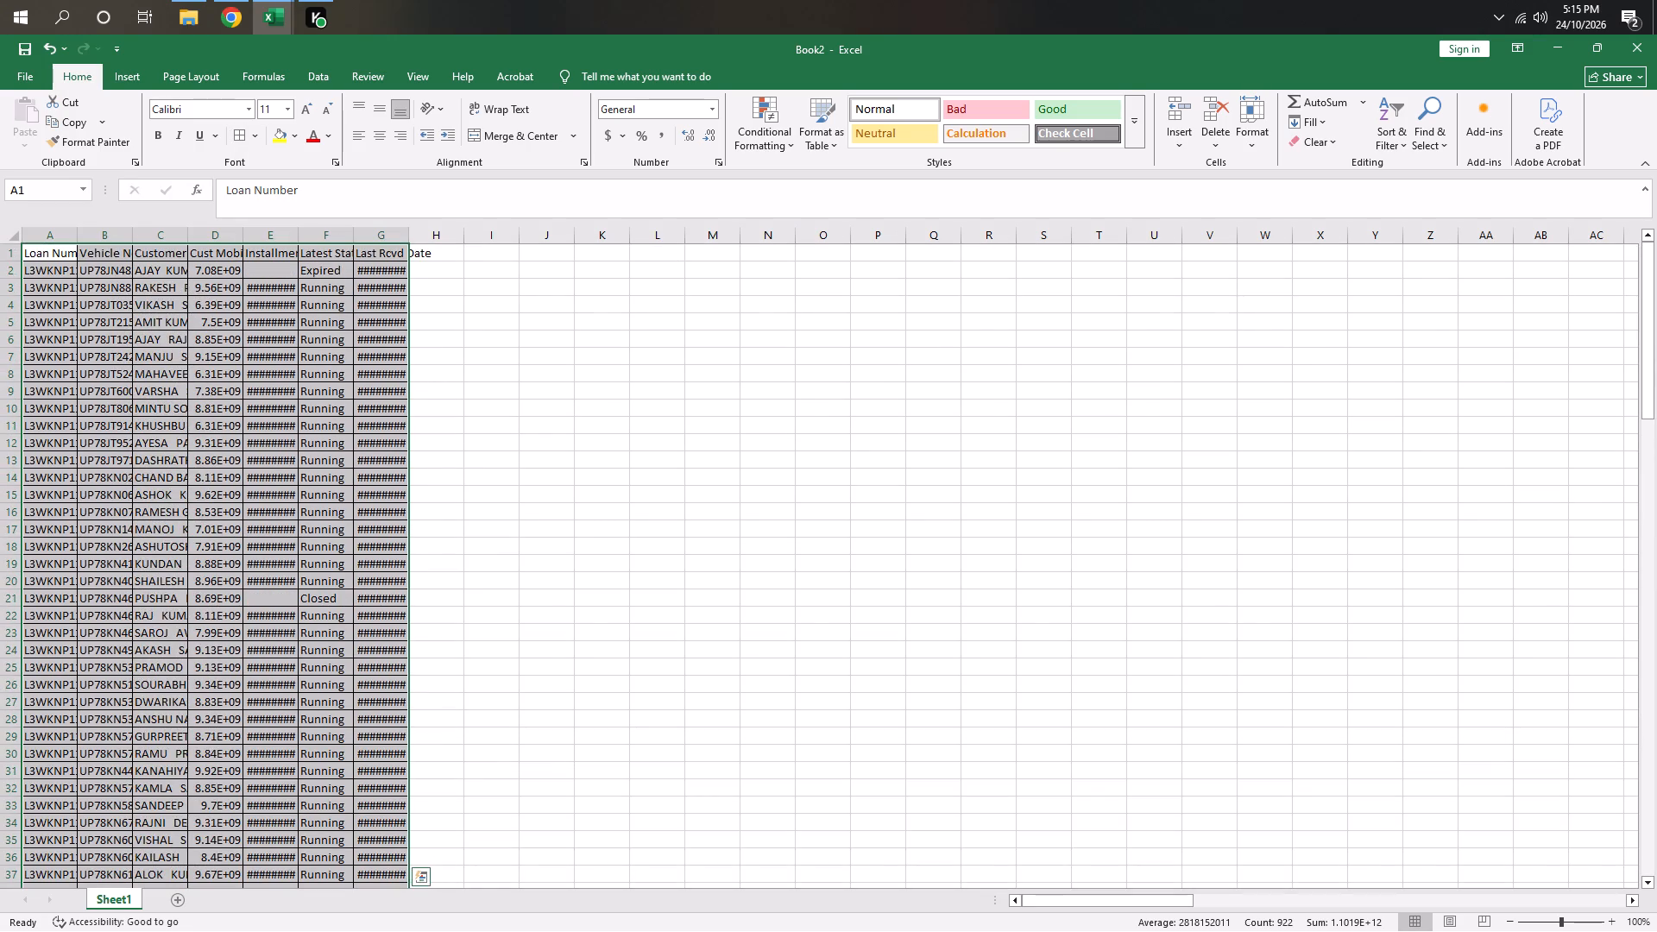
Add filters to the header row and clear all selected values in the Latest Status filter.
key(ctrl+shift+l)
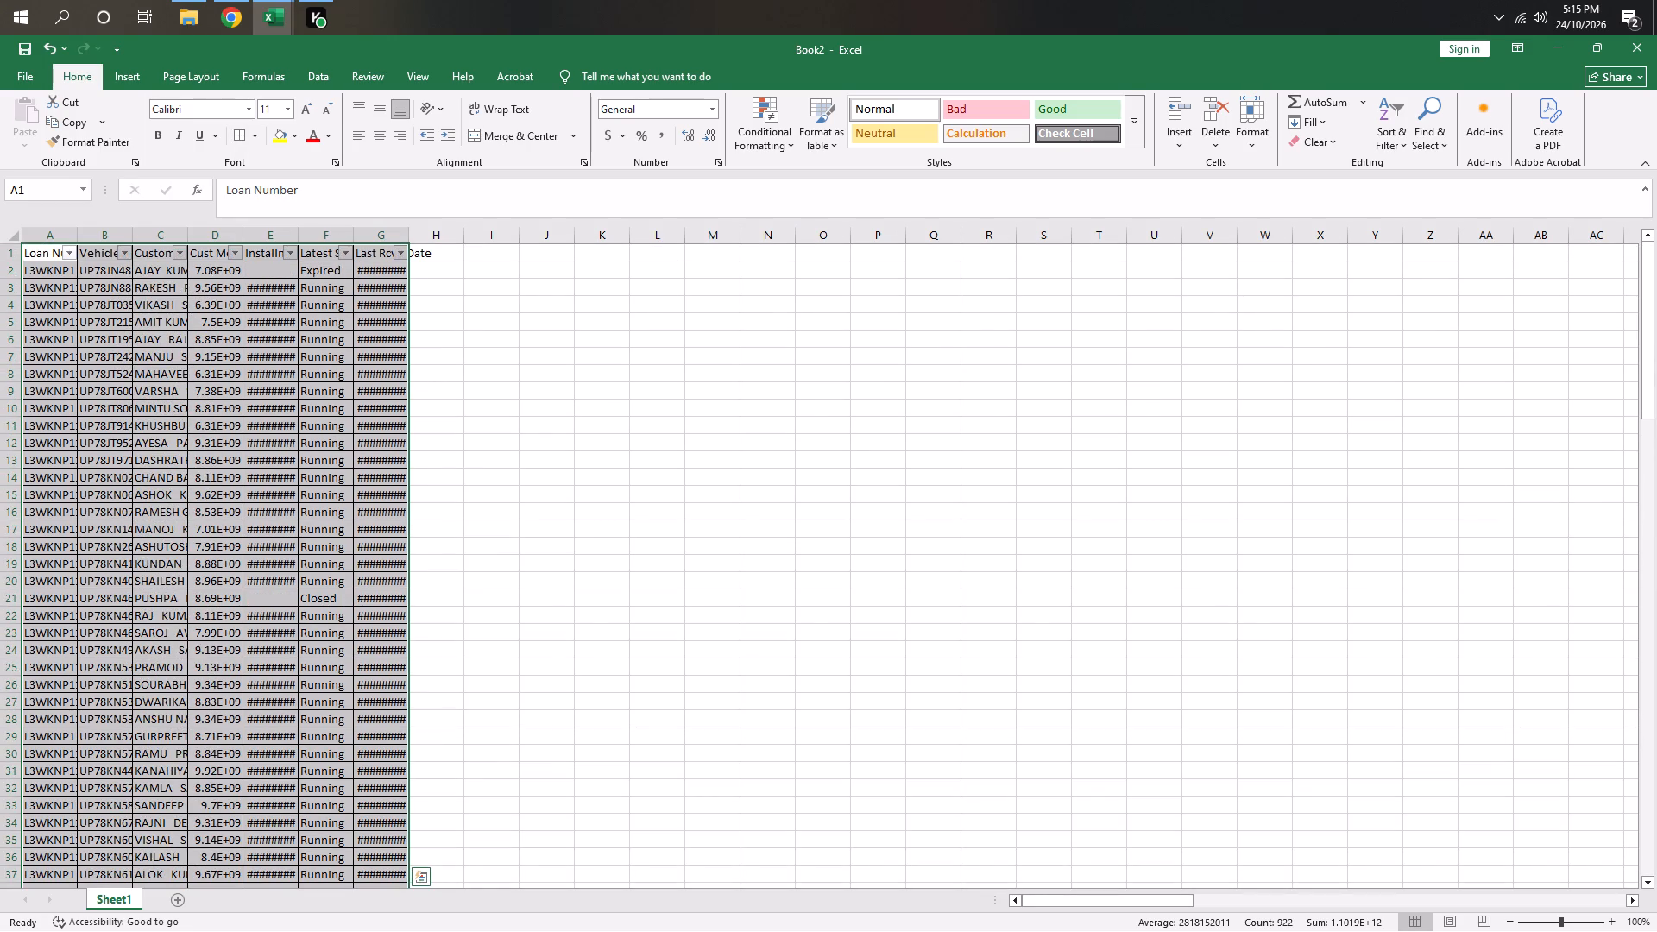
click(348, 249)
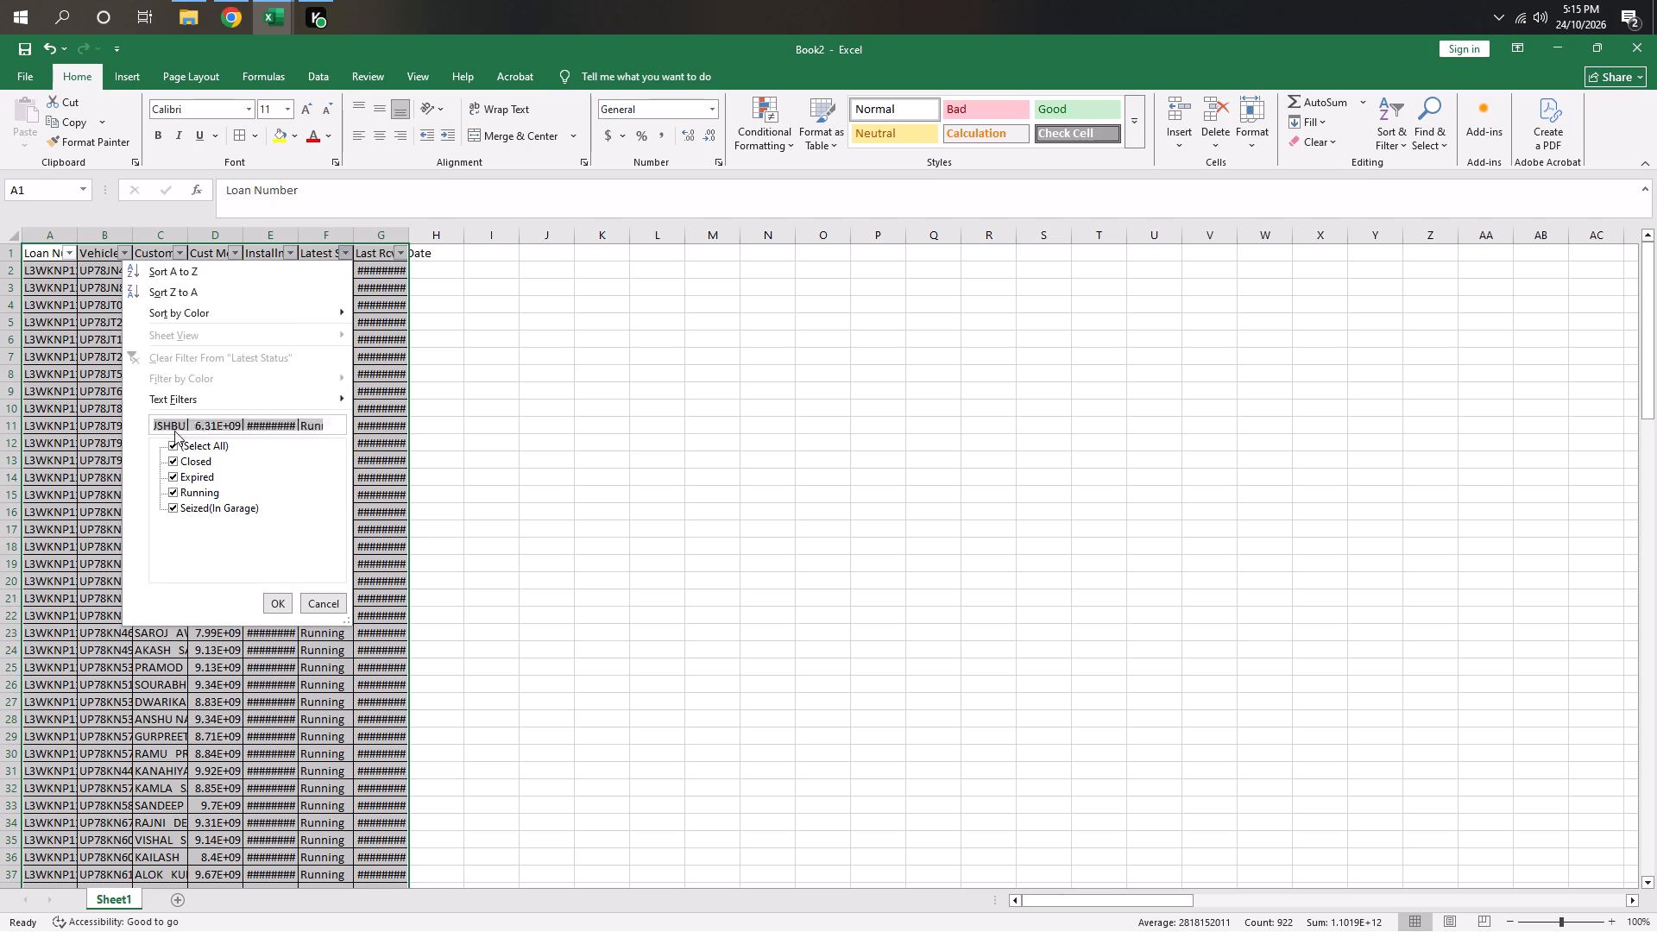
click(169, 450)
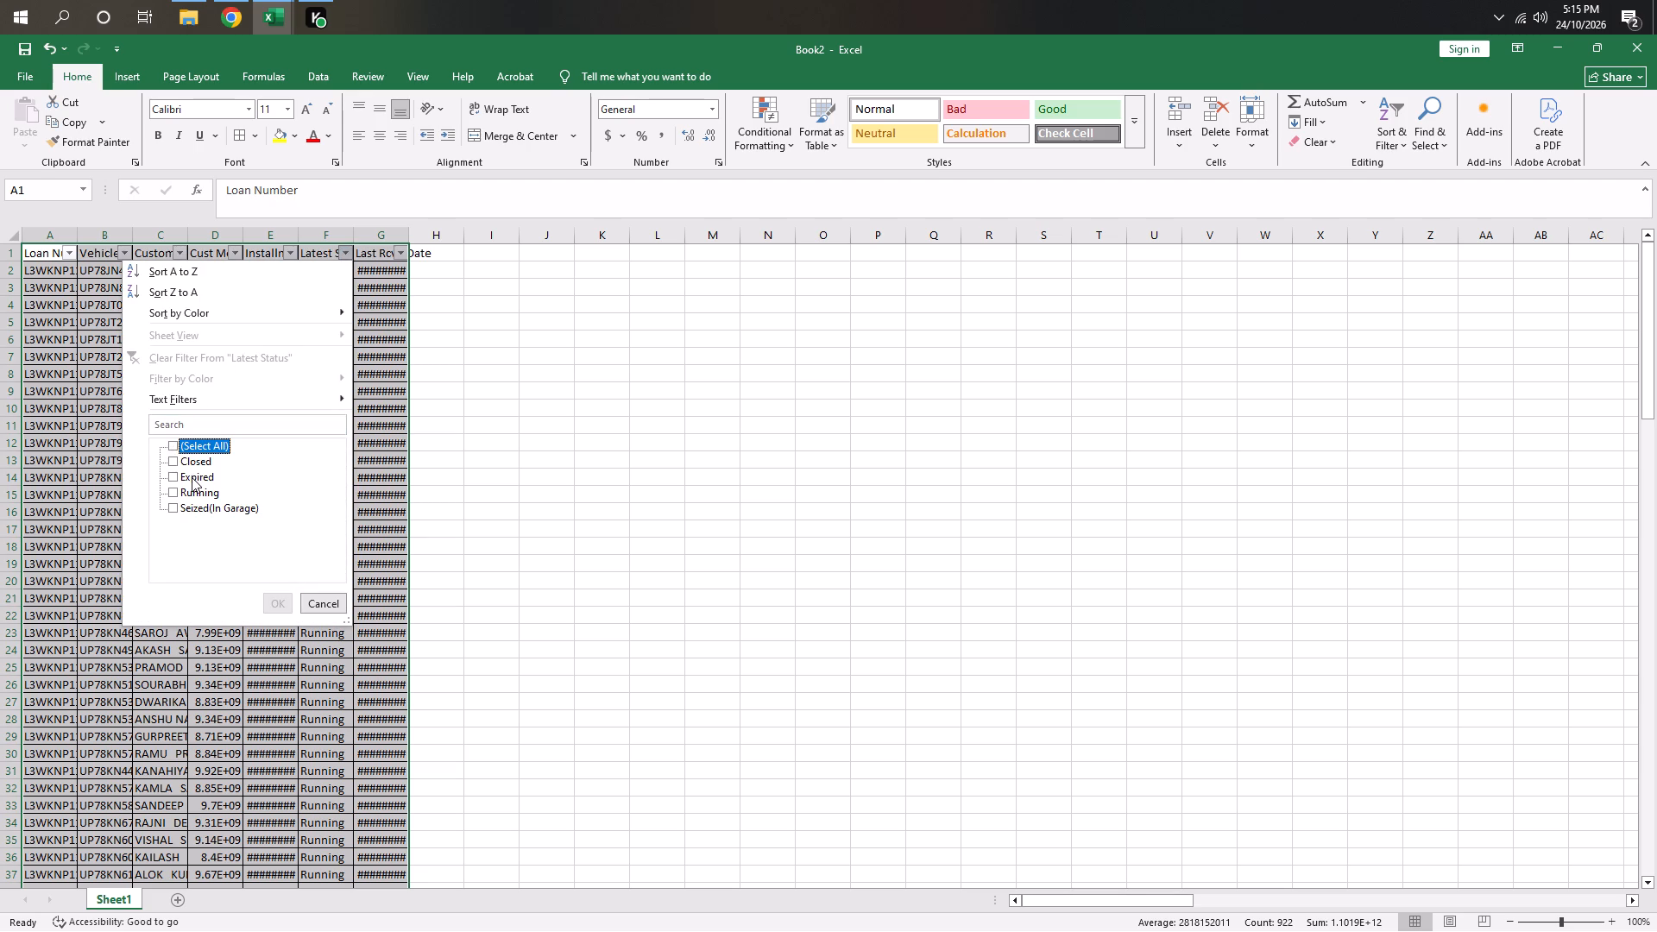
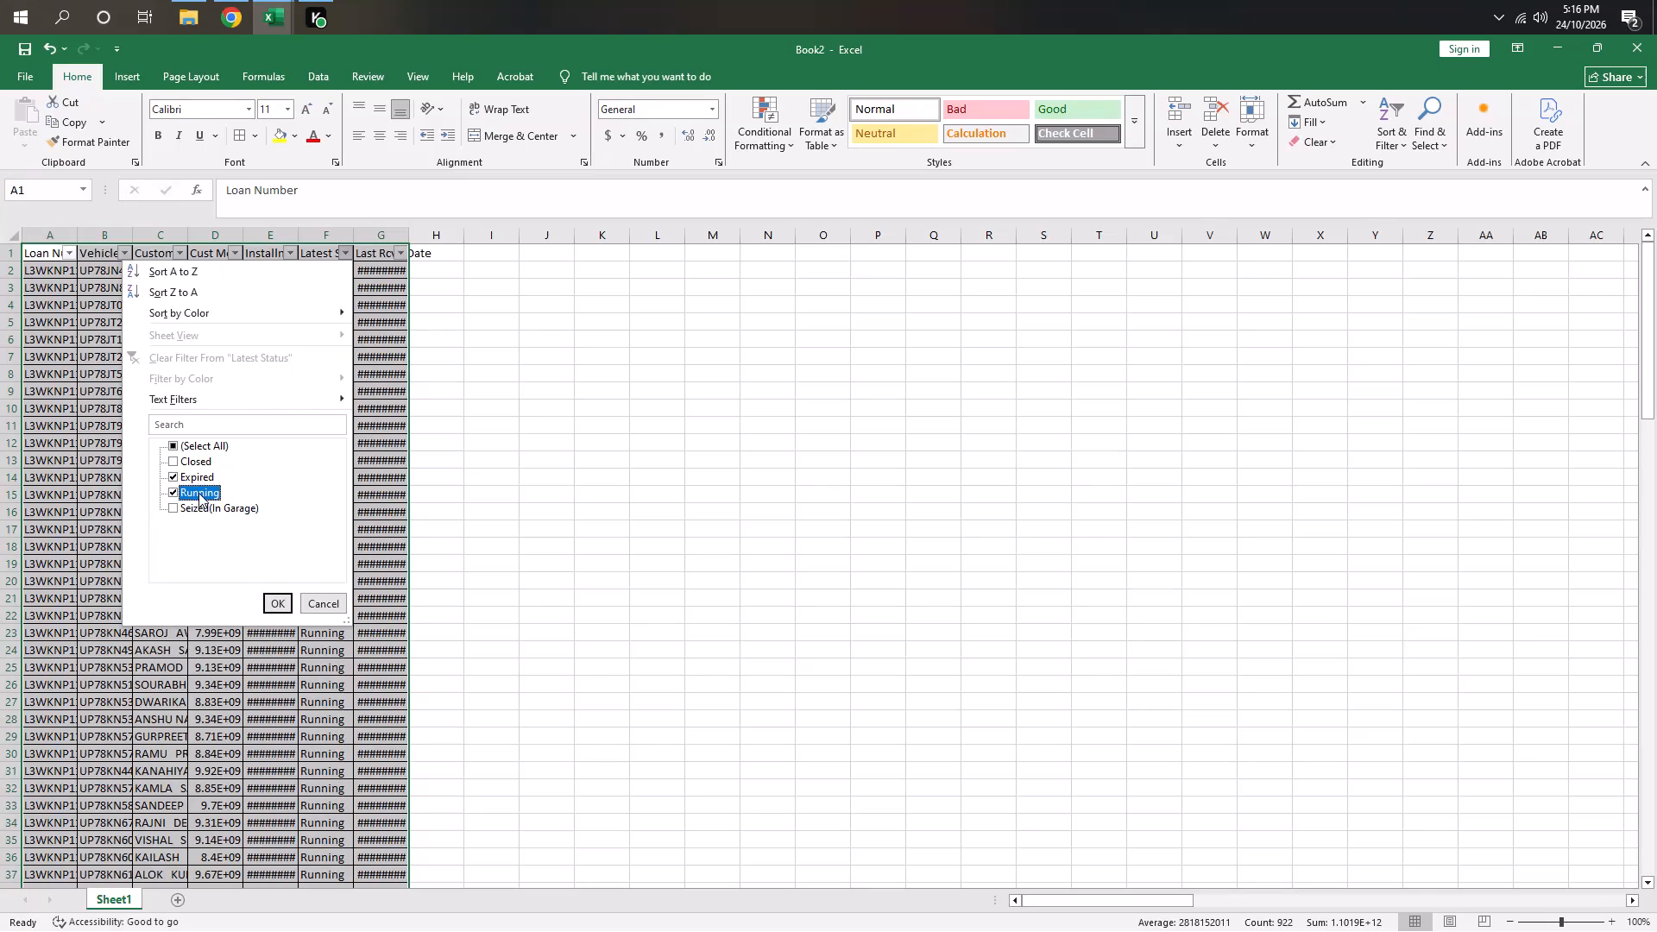
Filter the Latest Status column to show only Closed, Expired and Seized(In Garage) loans.
click(198, 482)
click(199, 466)
click(200, 441)
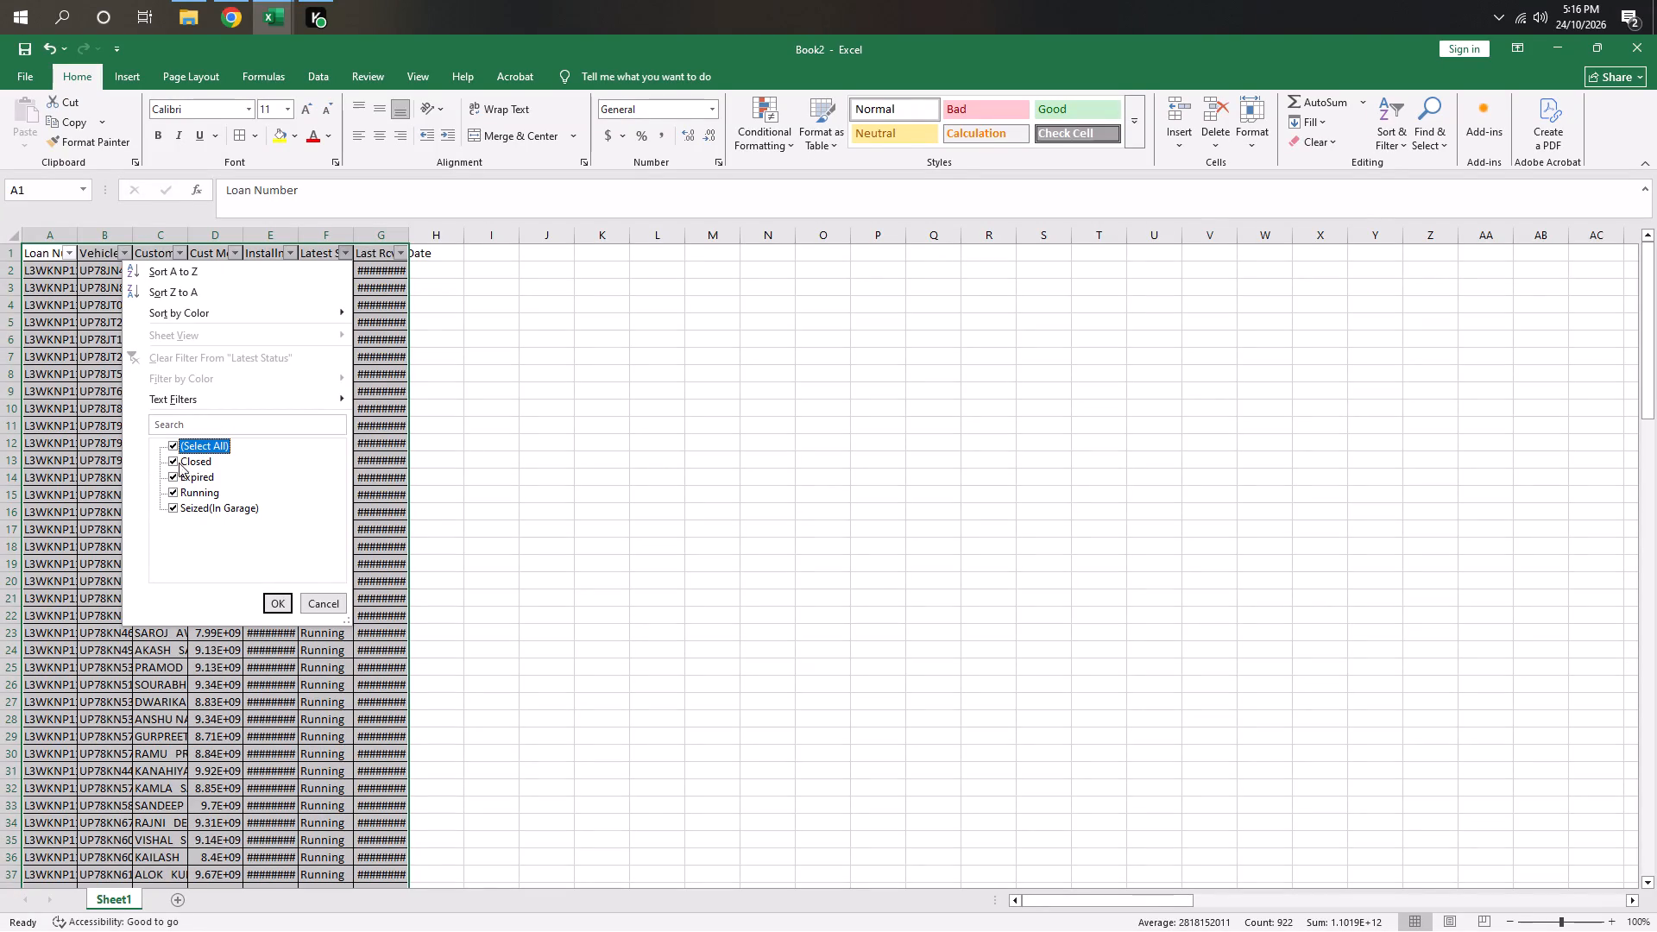
click(169, 450)
click(178, 464)
click(186, 502)
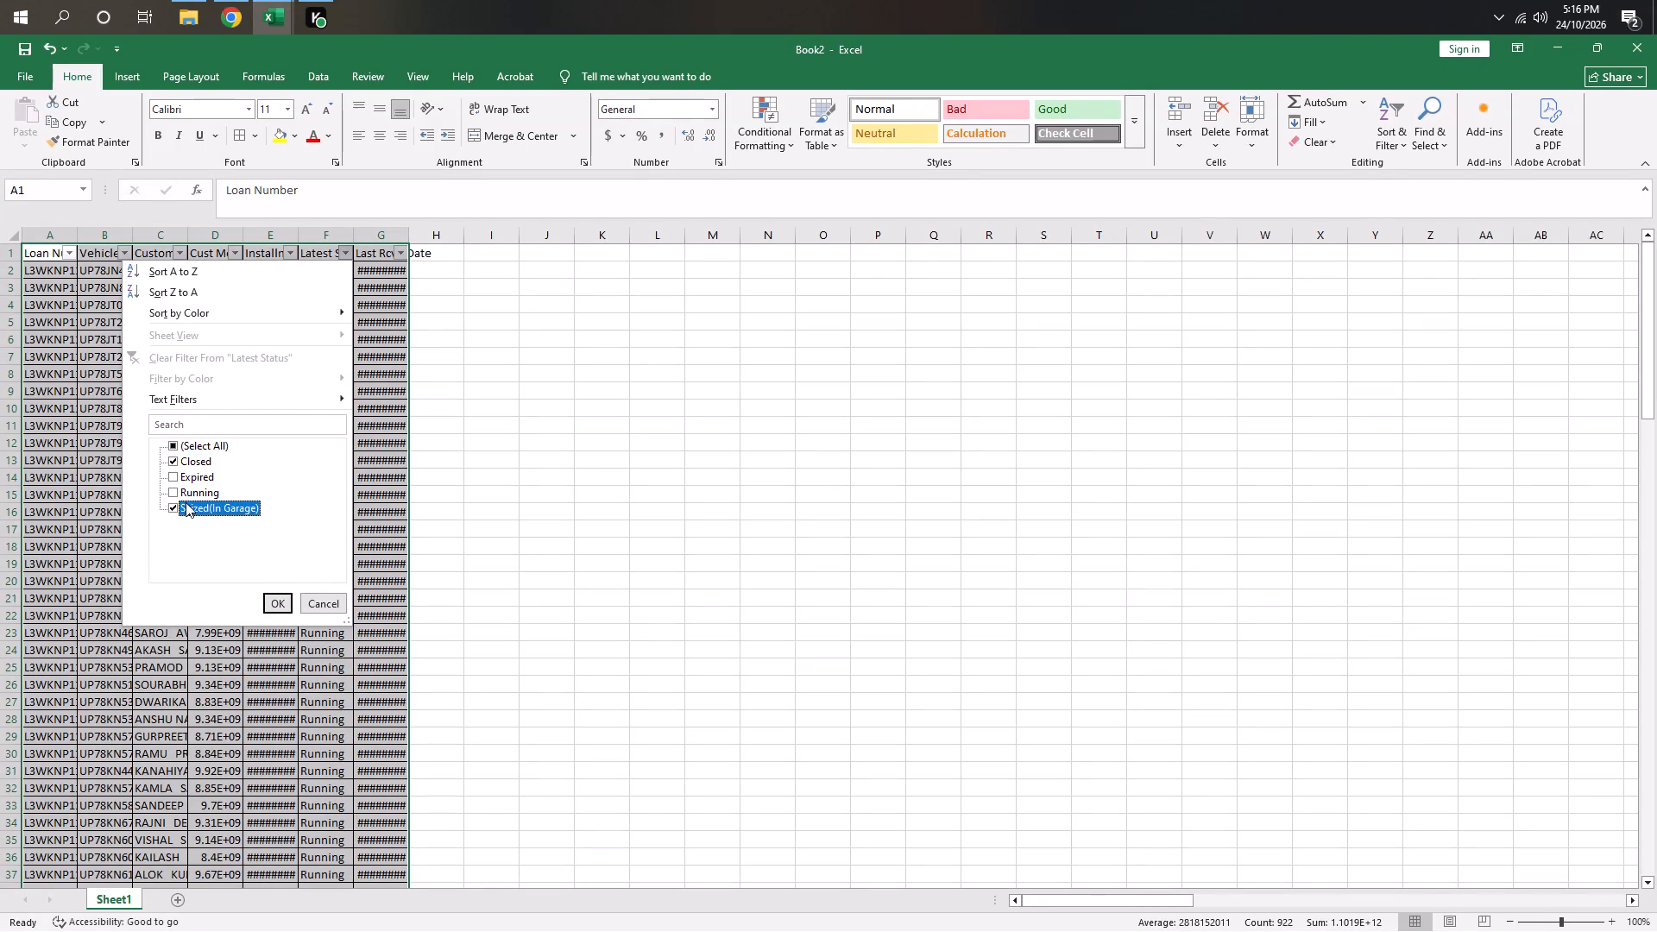
click(181, 473)
click(277, 596)
Delete all the filtered loan rows below the header and clear the filter so the remaining rows show.
click(274, 272)
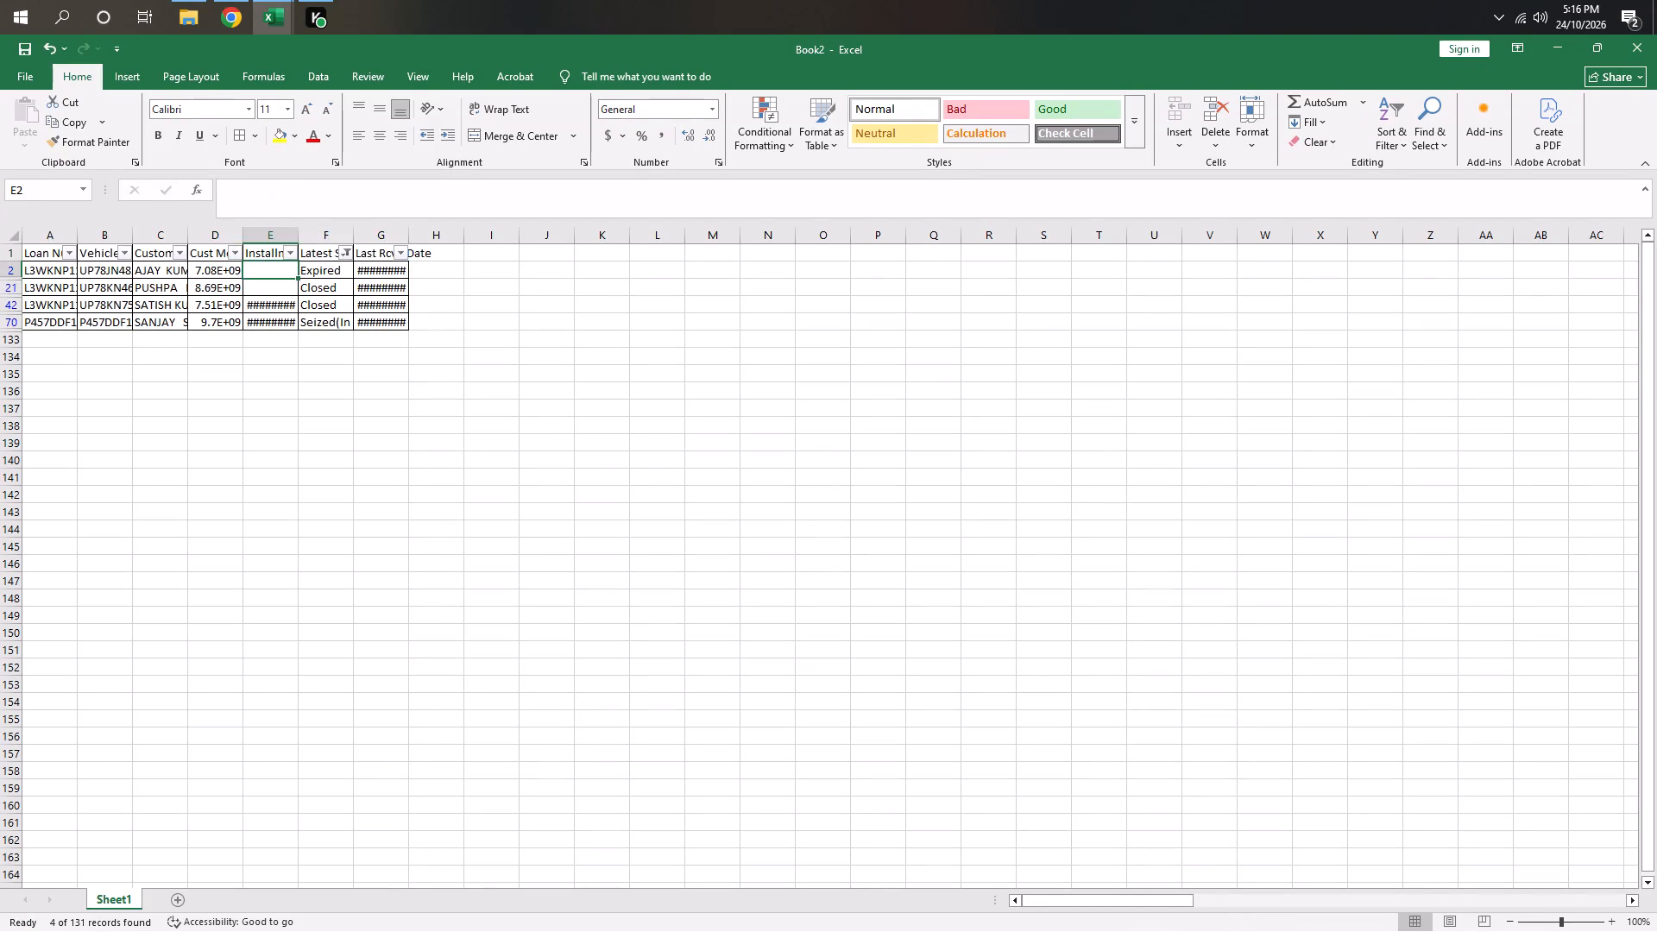
key(shift+space)
key(ctrl+shift+Down)
key(shift+Down)
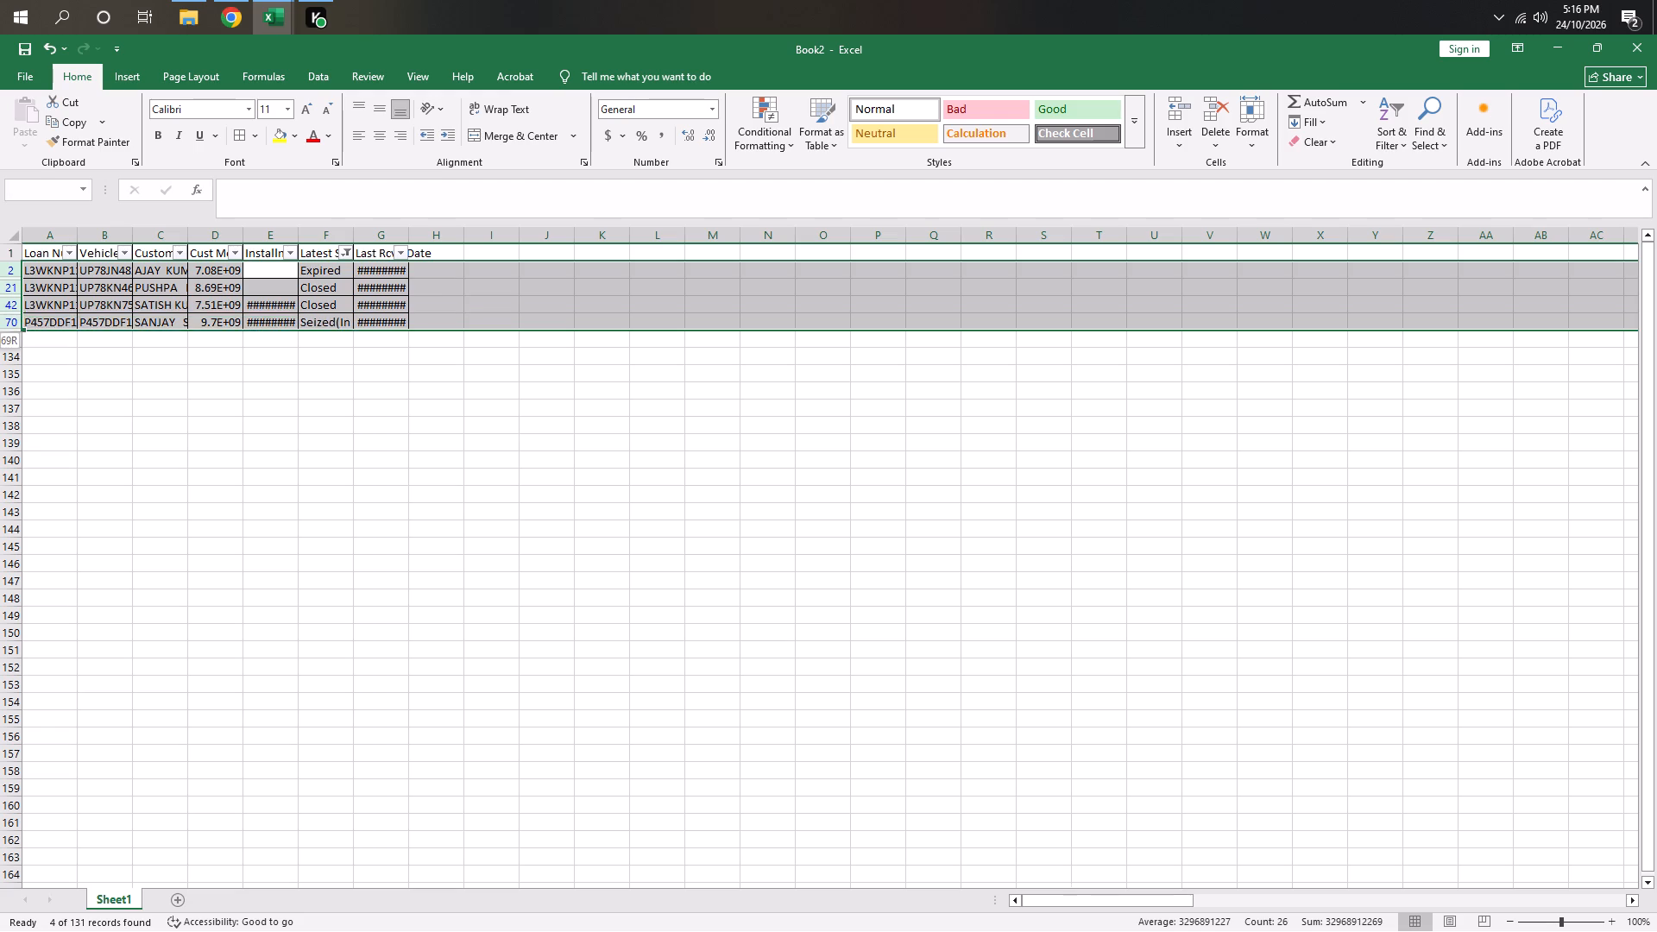
key(ctrl+minus)
key(alt+d)
text(FS)
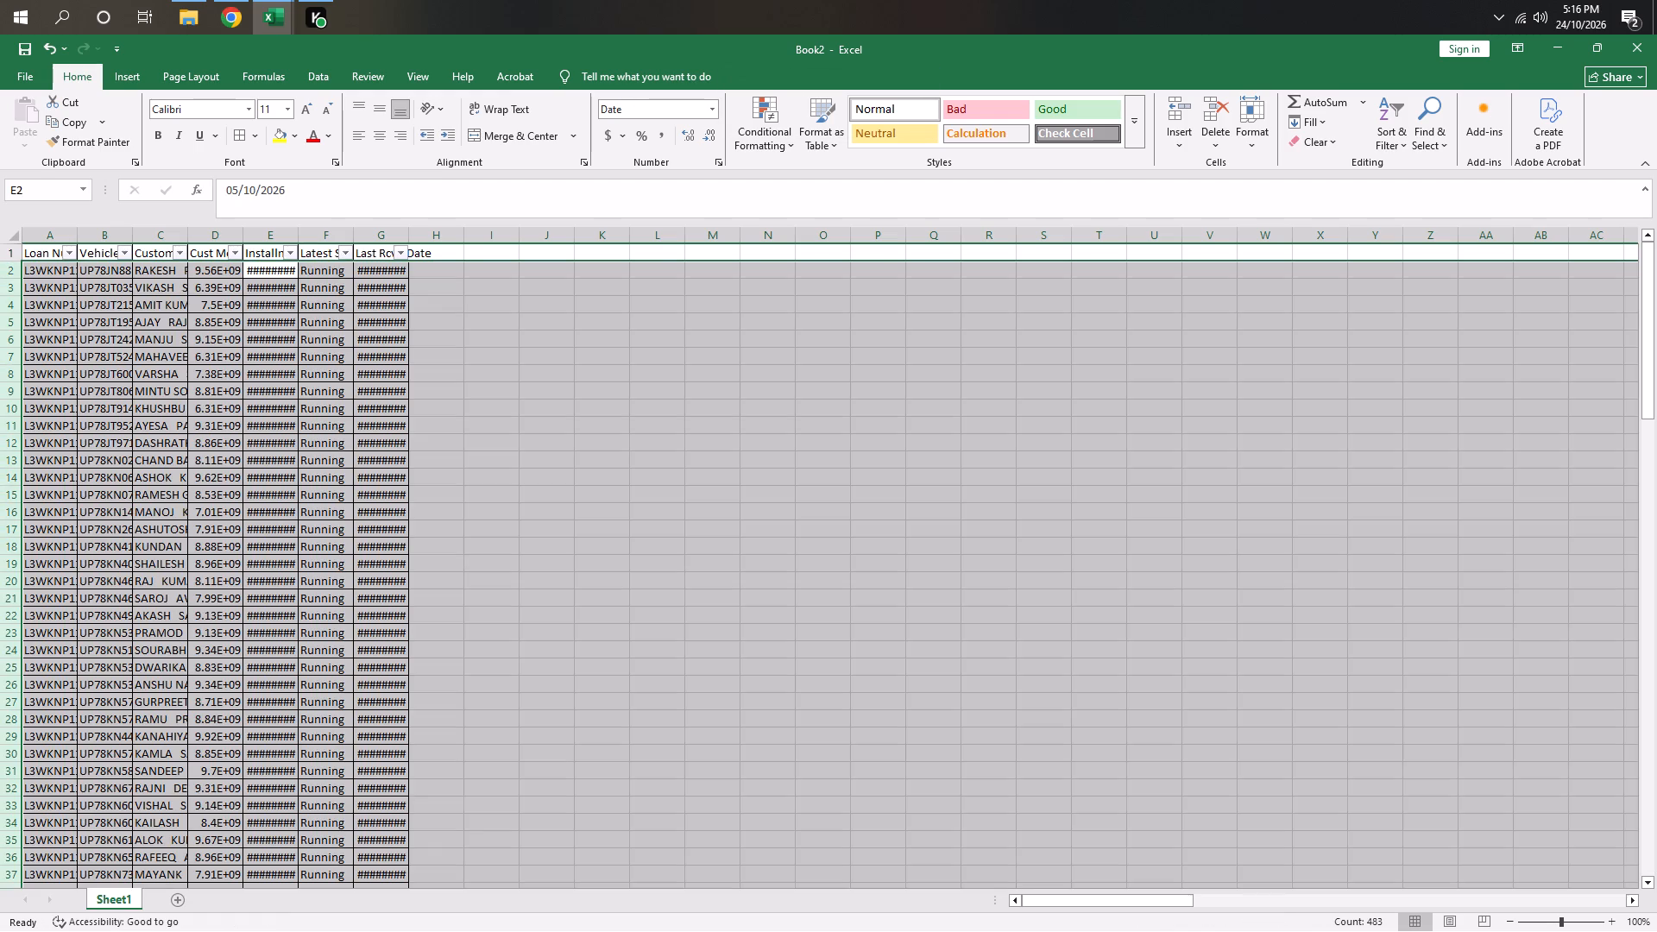
AutoFit the Installment Date column and delete the Latest Status column.
double_click(294, 235)
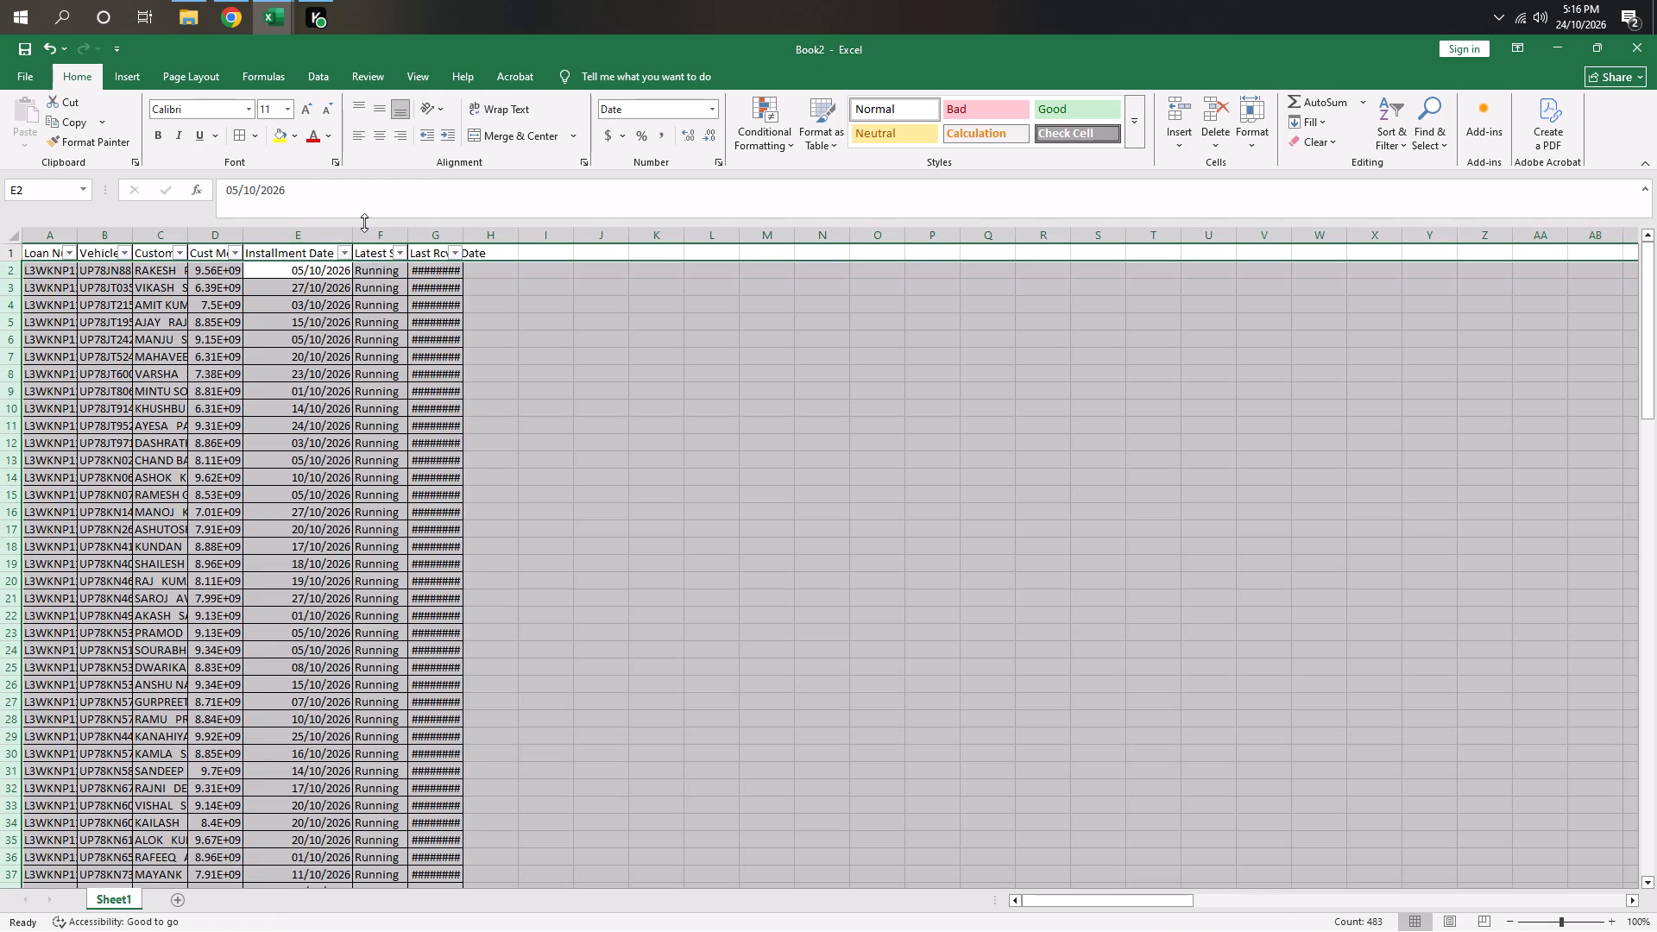
click(364, 223)
click(374, 226)
click(375, 231)
key(ctrl+minus)
AutoFit the width of all columns in the loan list.
key(ctrl+a)
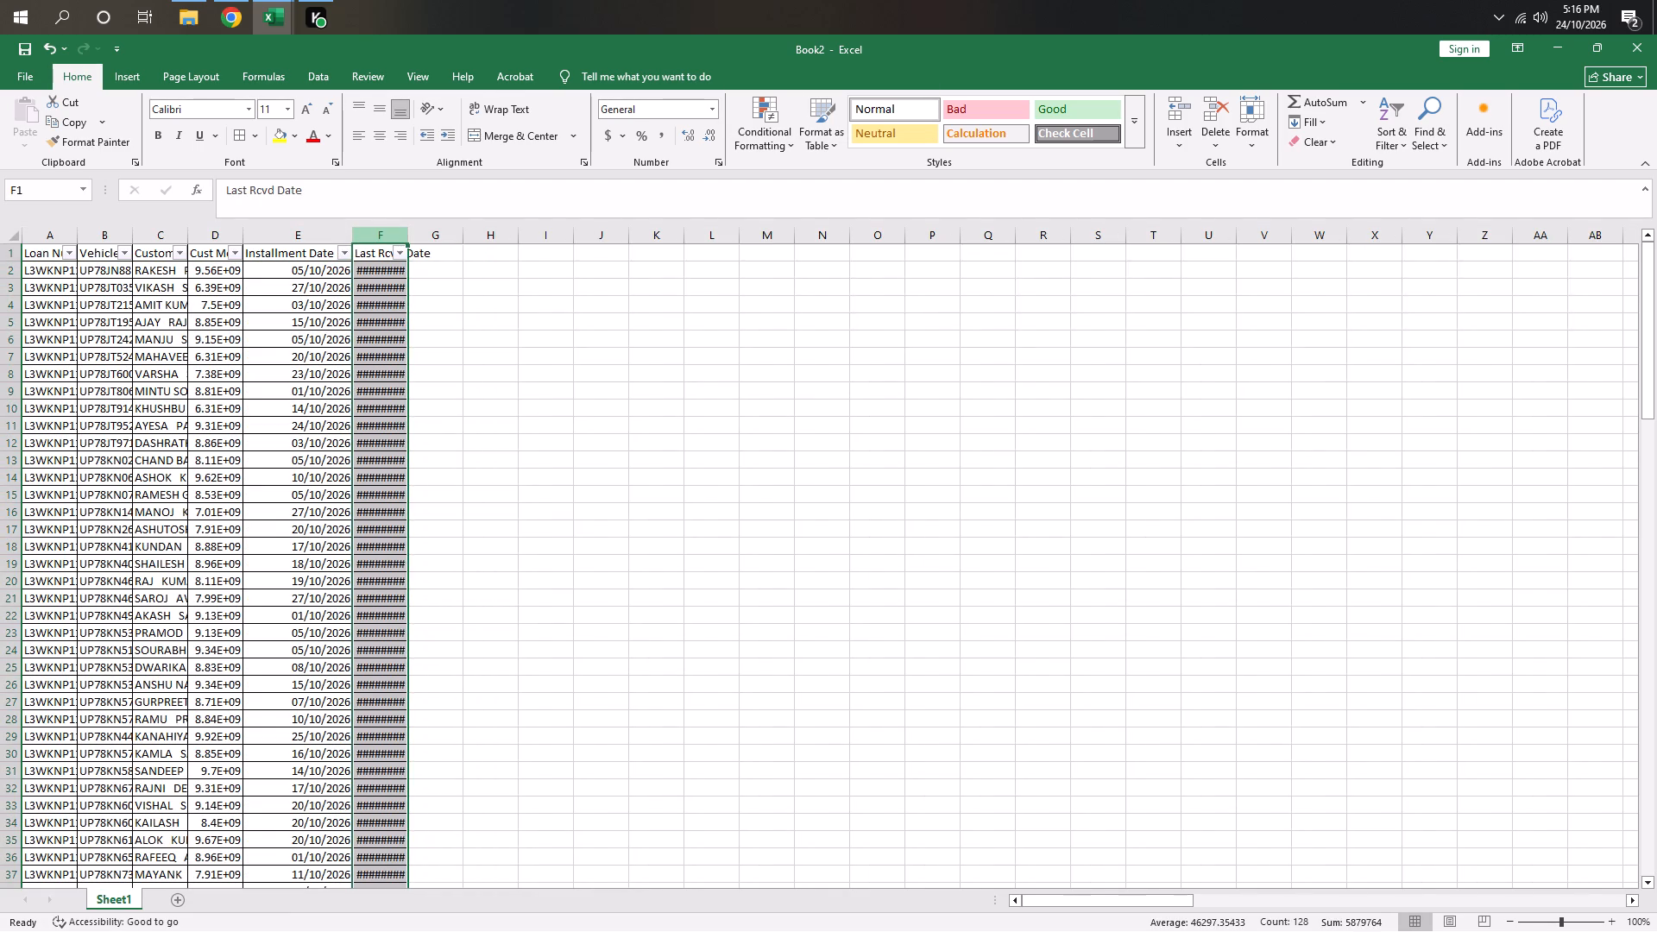
key(alt+o)
text(CA)
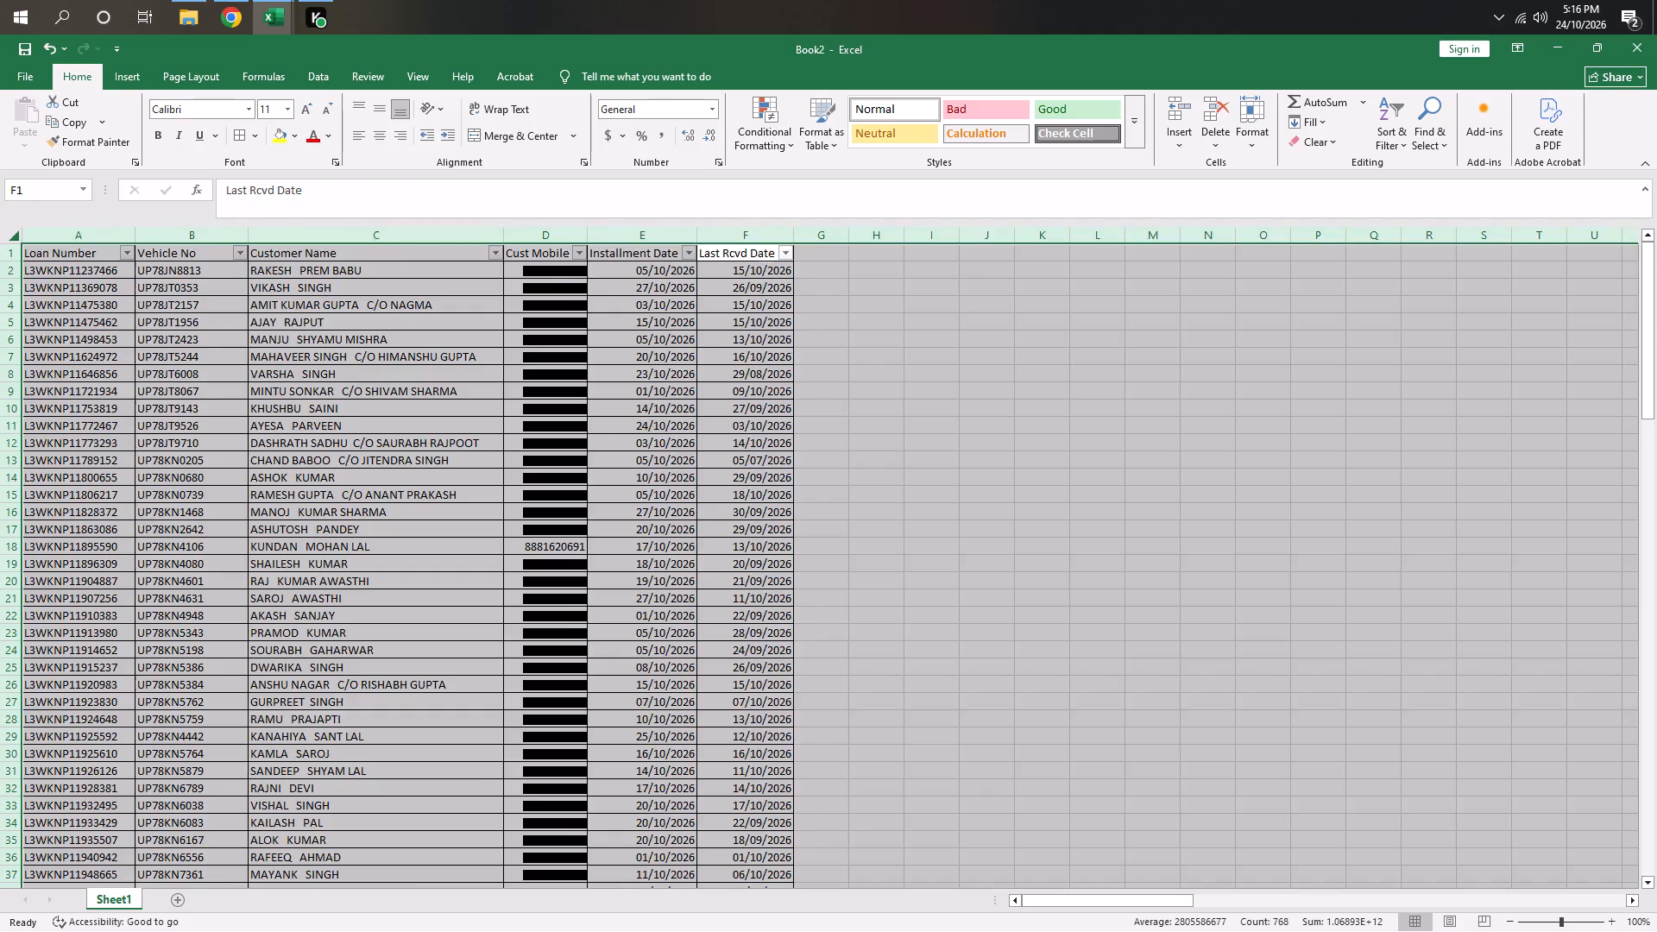
Sort the loan list by Installment Date from oldest to newest.
click(308, 300)
click(684, 255)
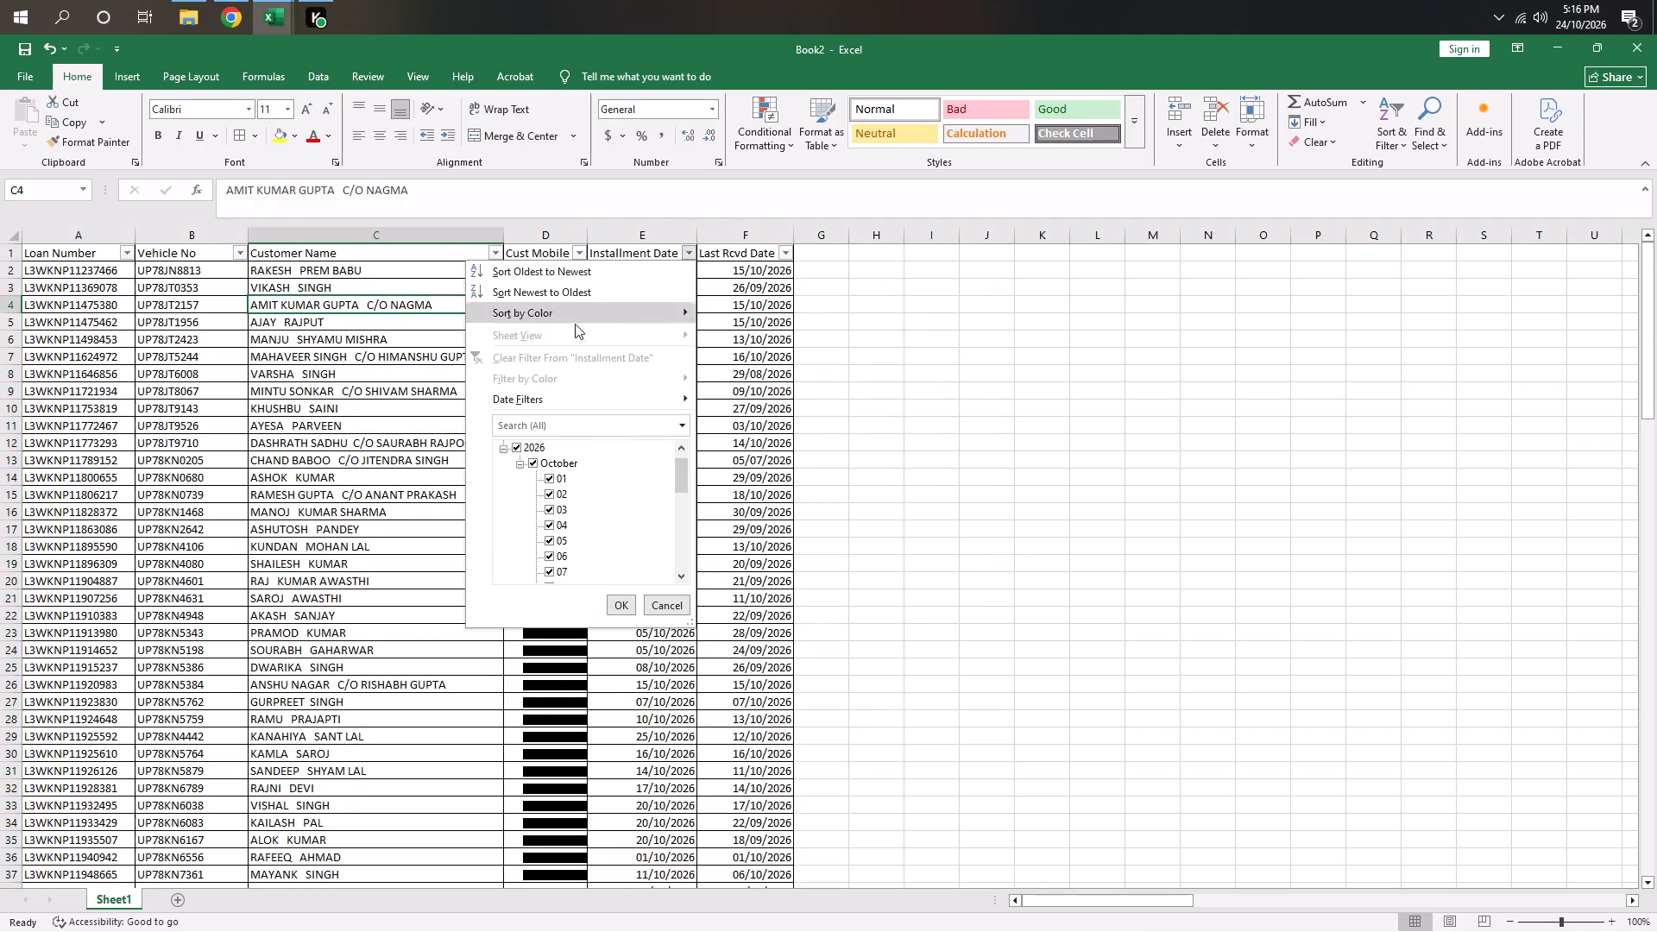
click(554, 276)
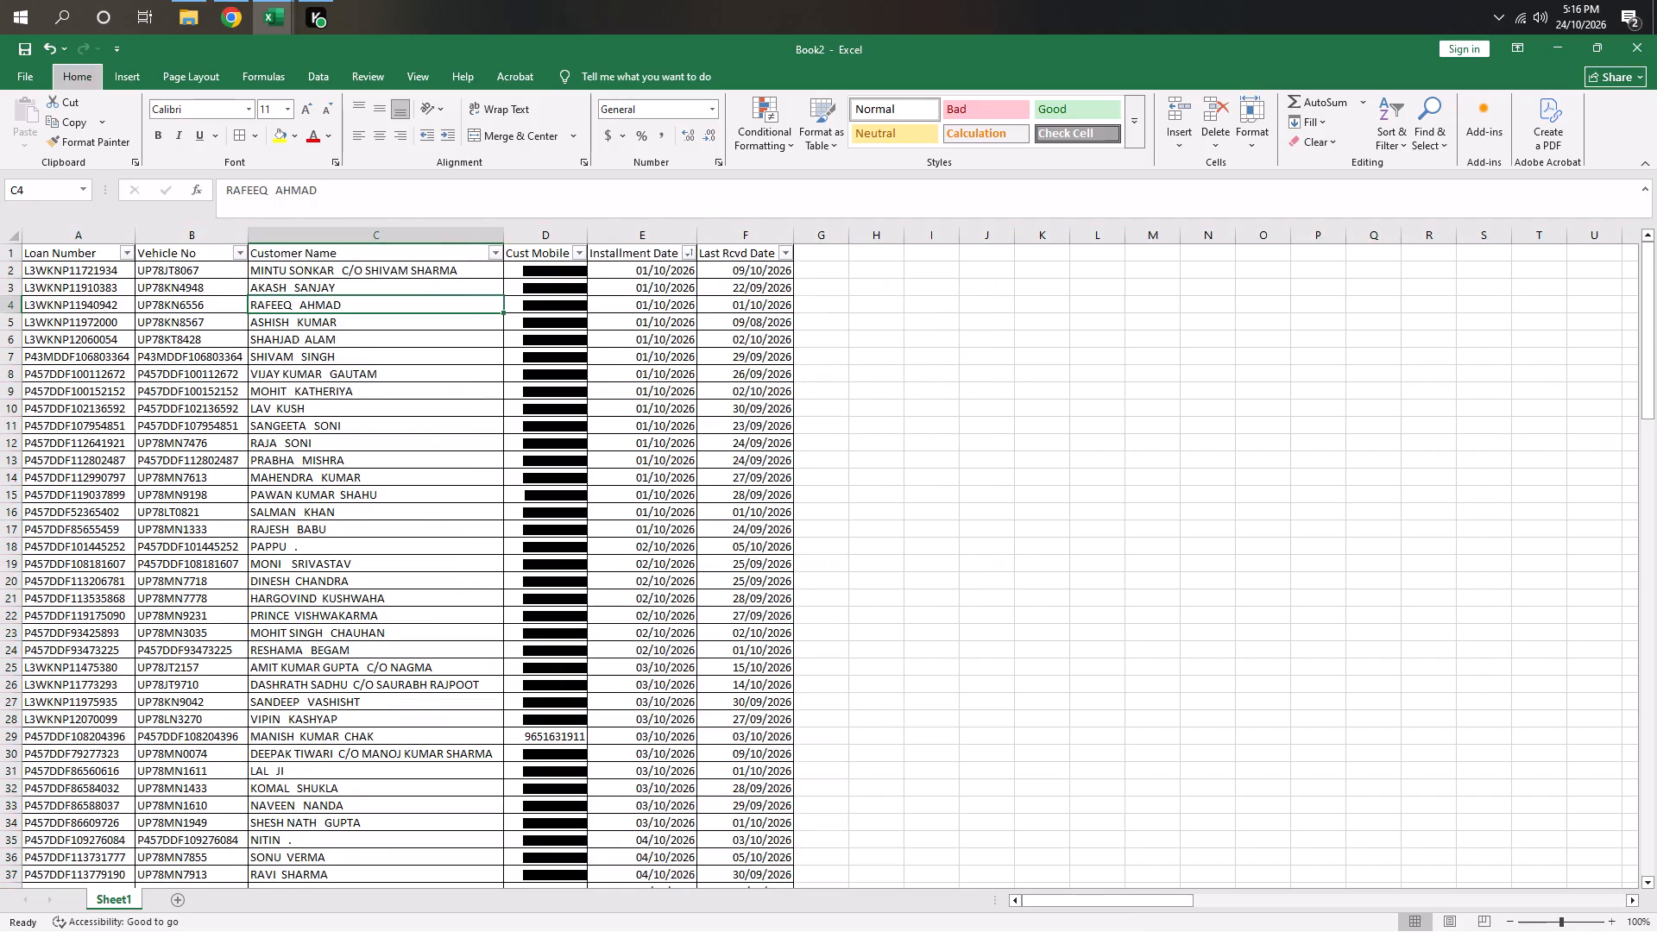
Close the LCC Report (16) workbook.
key(alt+Tab)
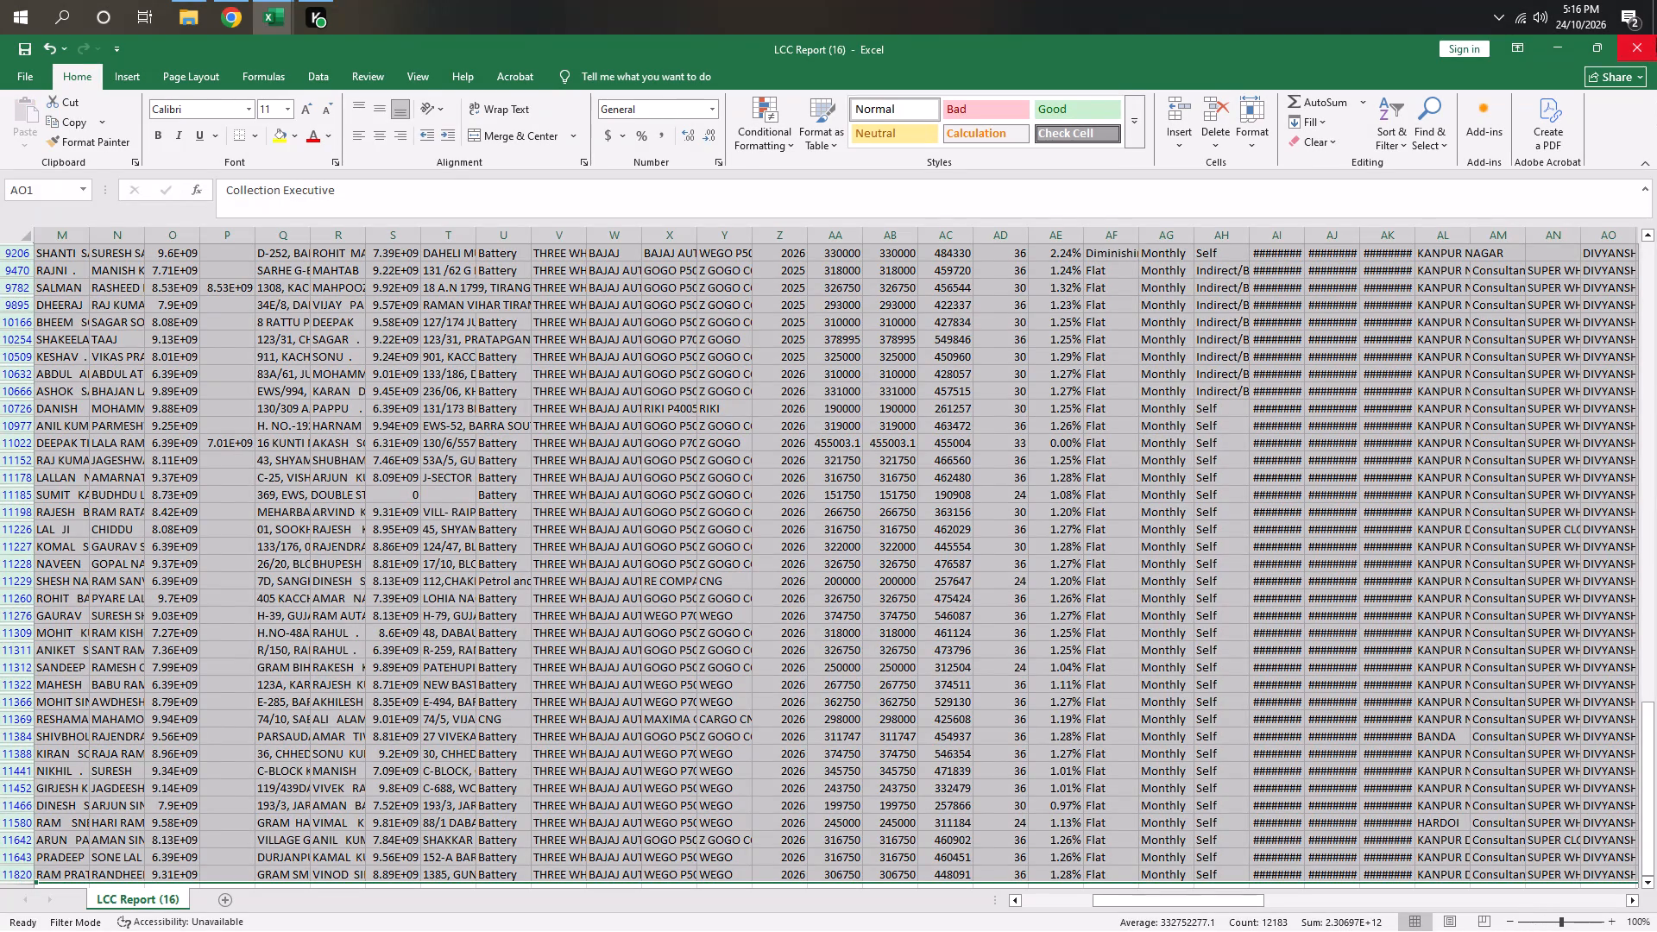
click(1656, 37)
click(863, 518)
Switch to Chrome and generate the Finance In Flow Report for 01-10-2026 to 24-10-2026.
key(alt+Tab)
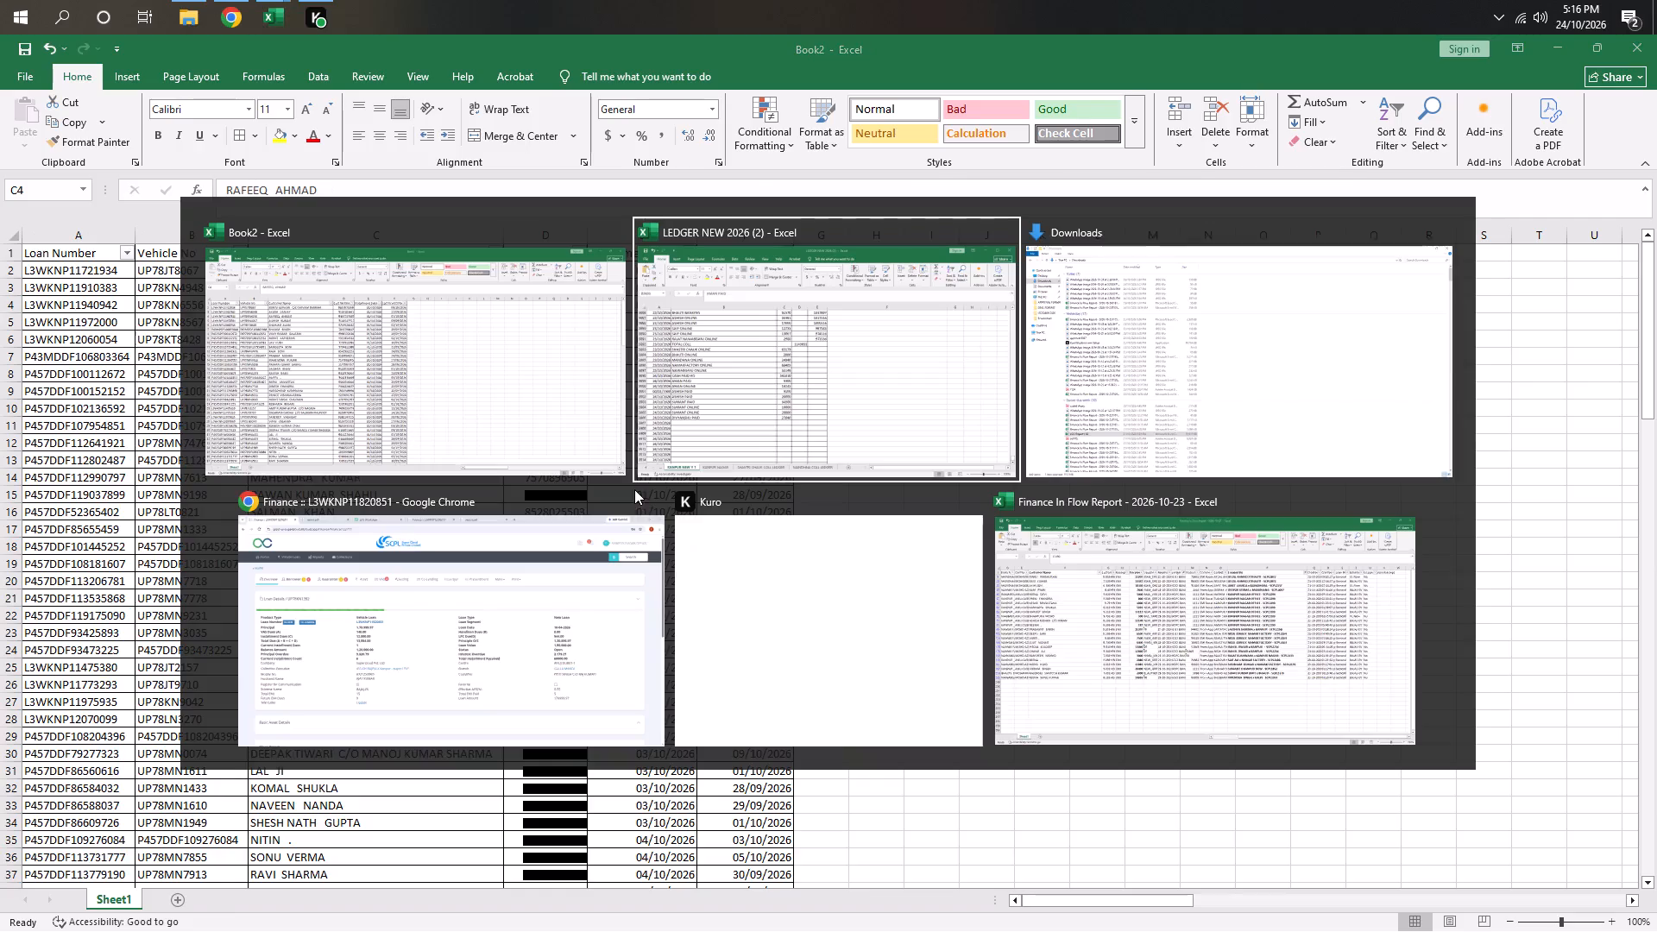
alt+click(535, 612)
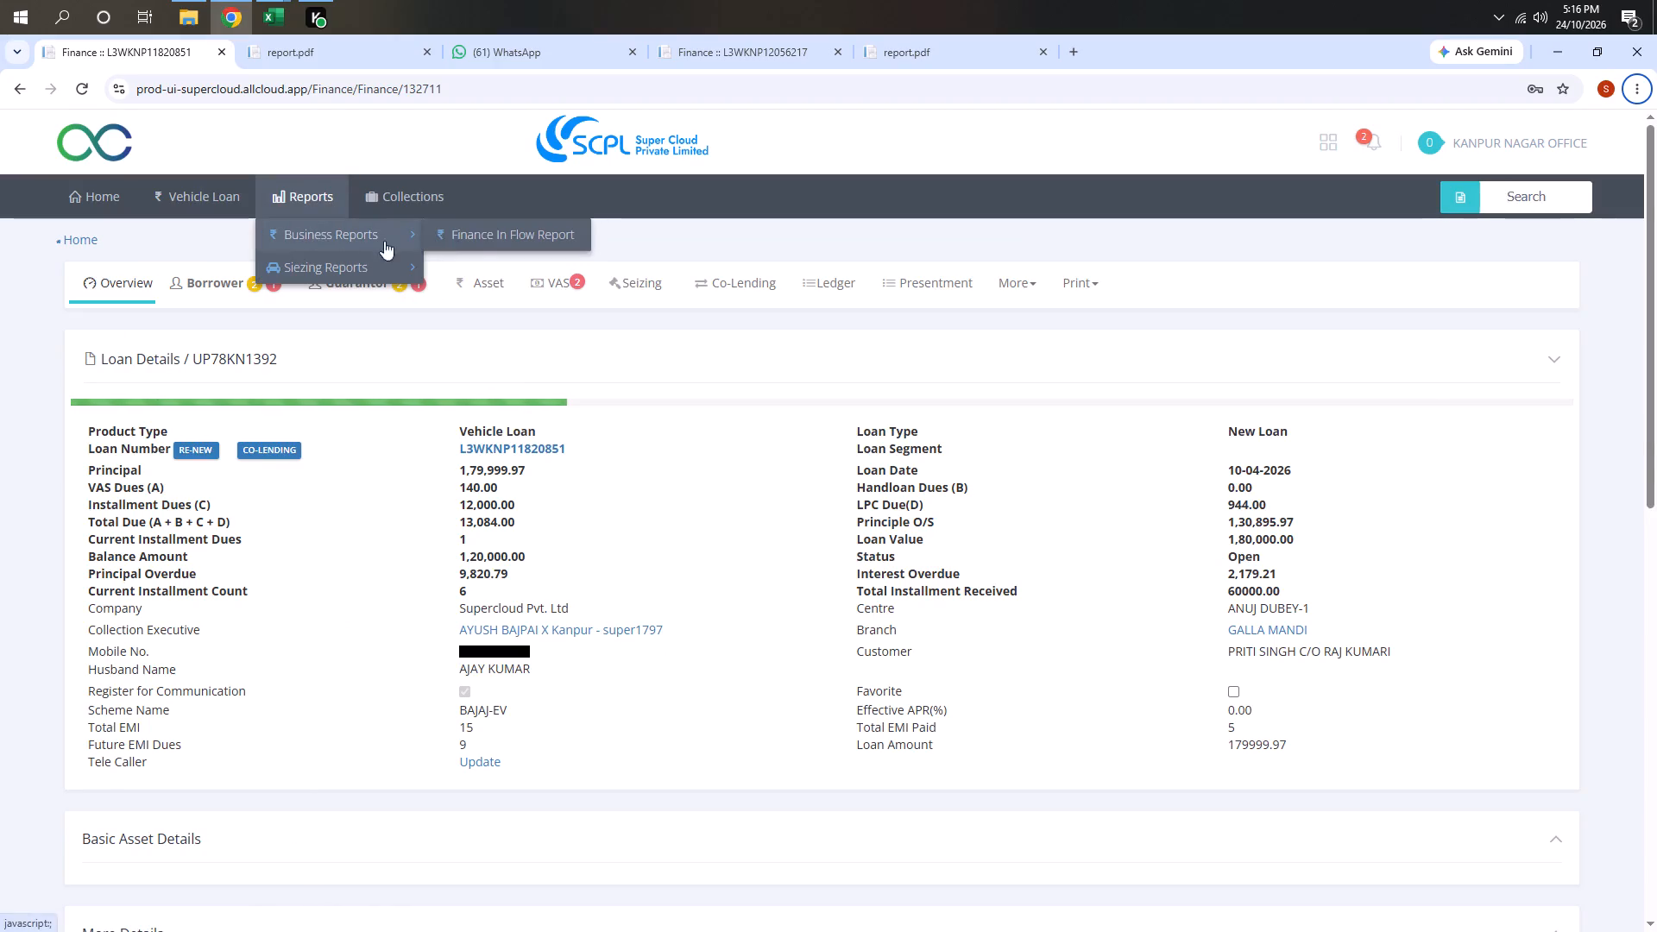
click(478, 231)
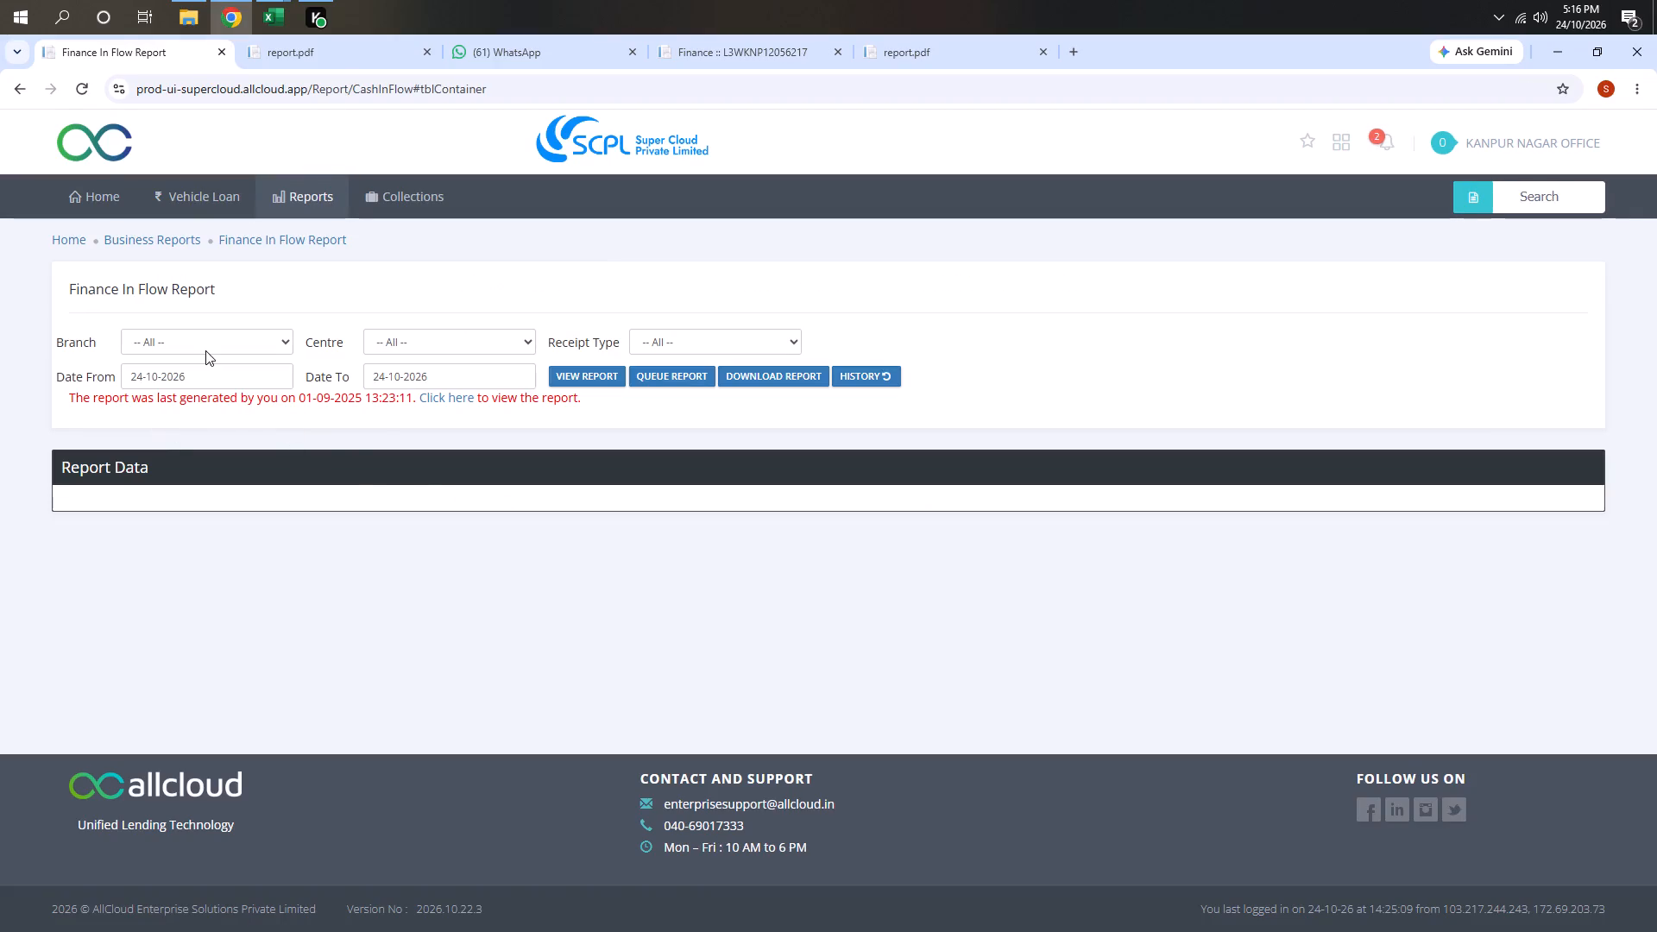
click(220, 384)
click(287, 456)
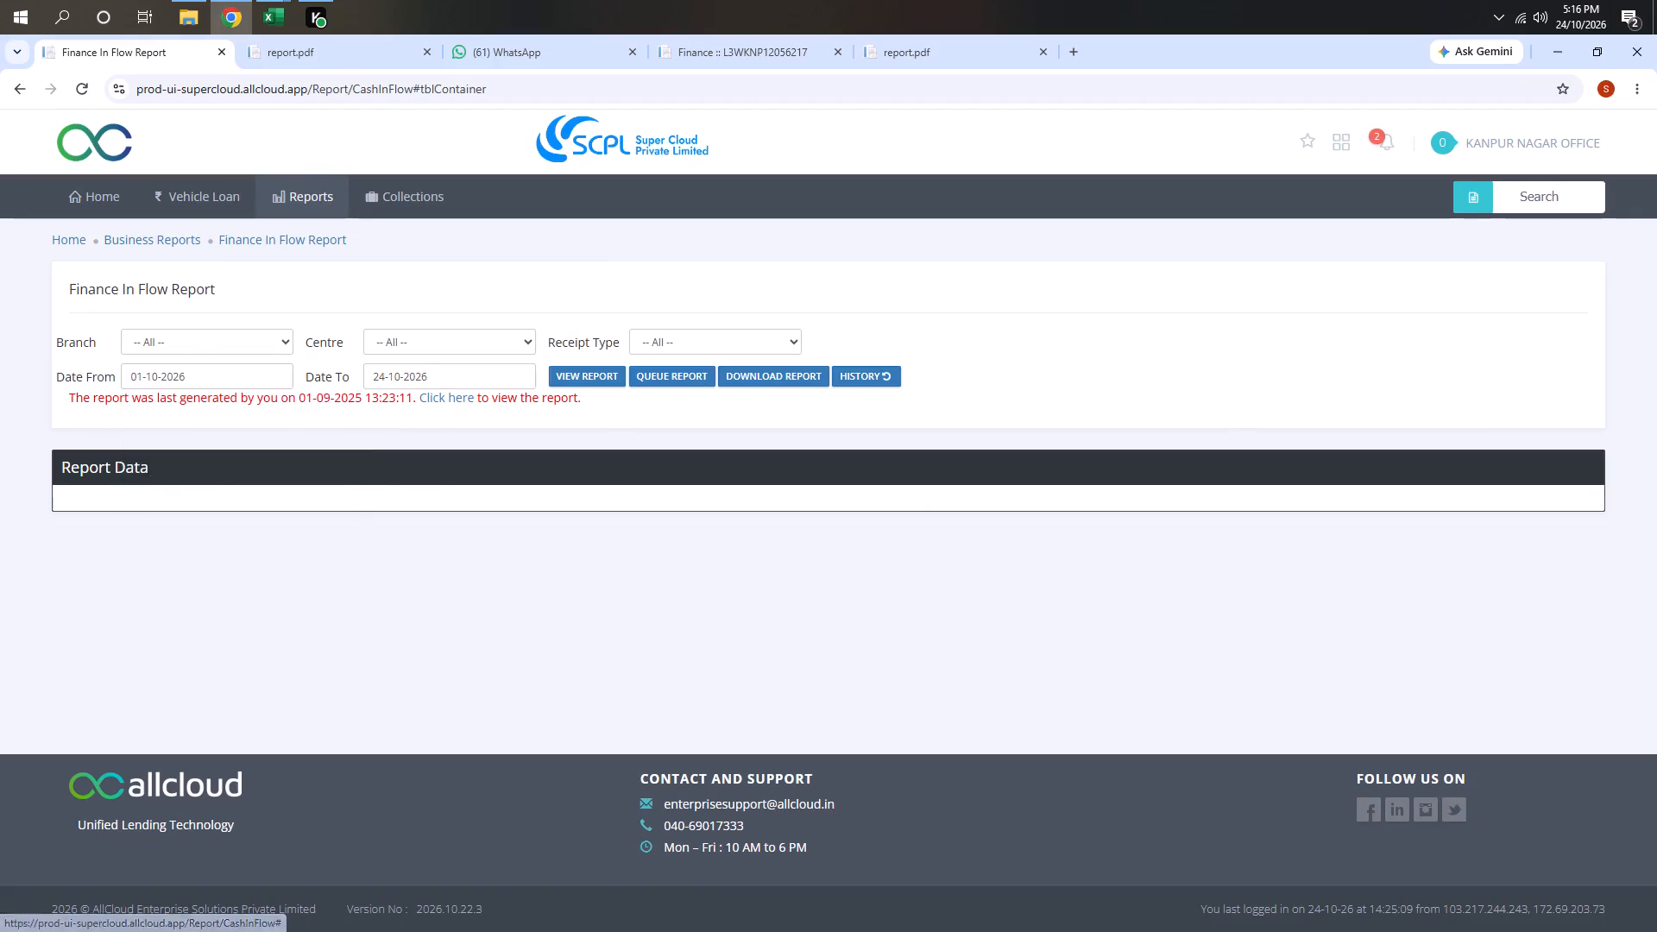
click(433, 374)
click(585, 521)
click(600, 368)
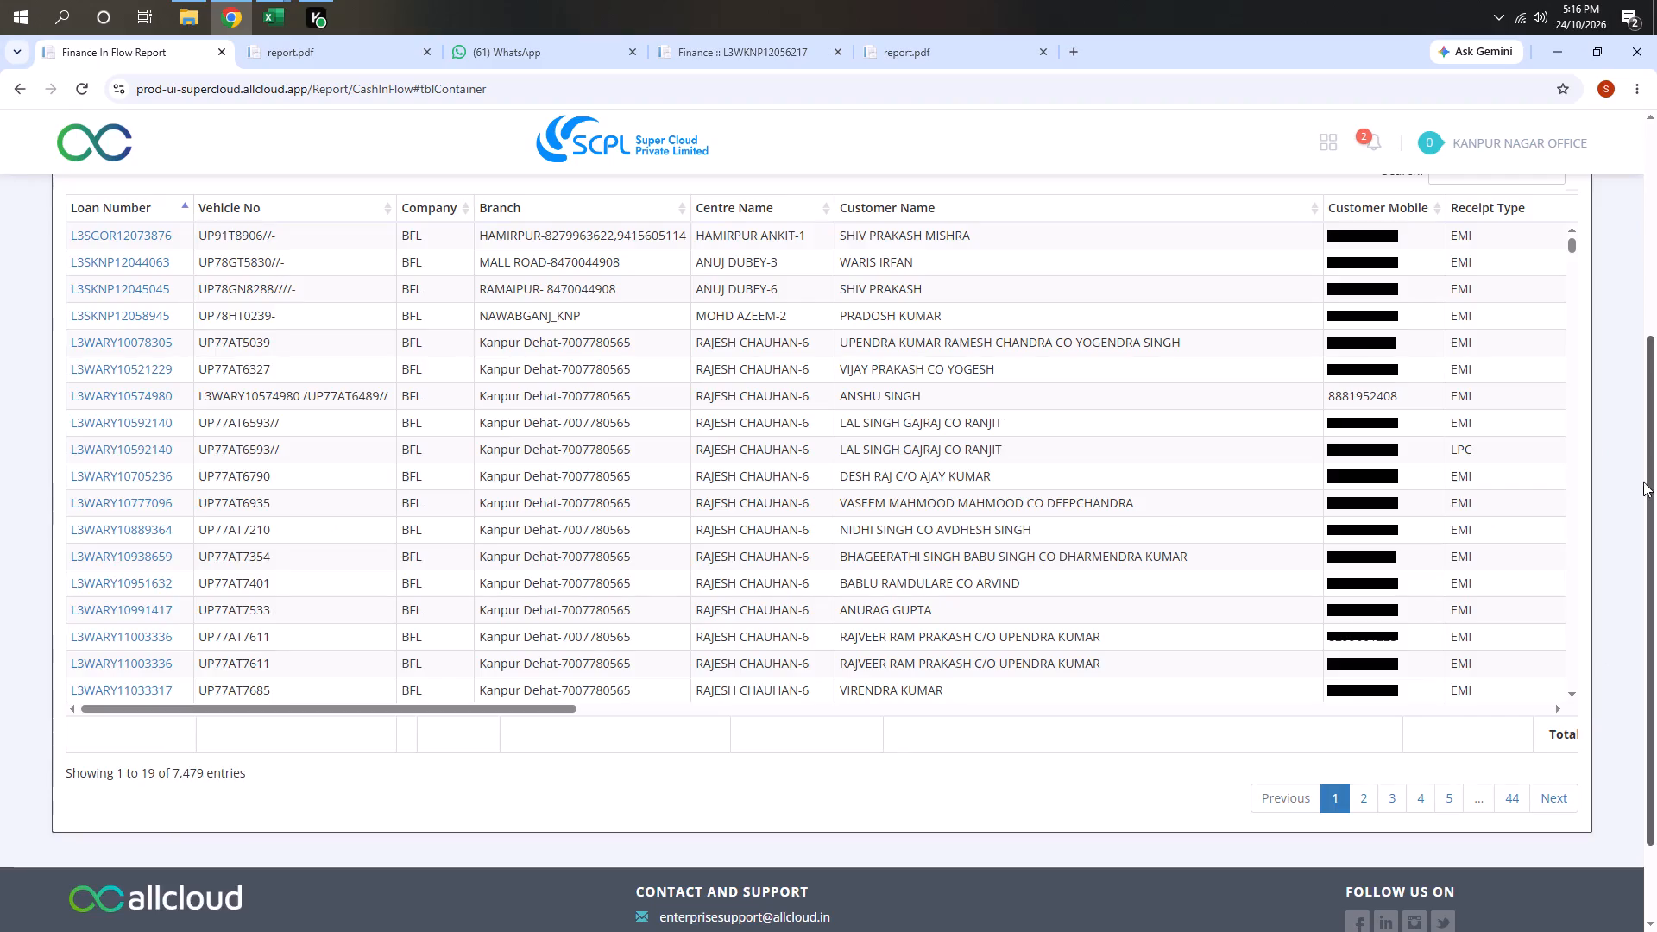
Export the Finance In Flow Report data as CSV and open the downloaded file in Excel.
drag(1643, 482, 1652, 443)
click(1633, 456)
drag(1656, 456, 1656, 381)
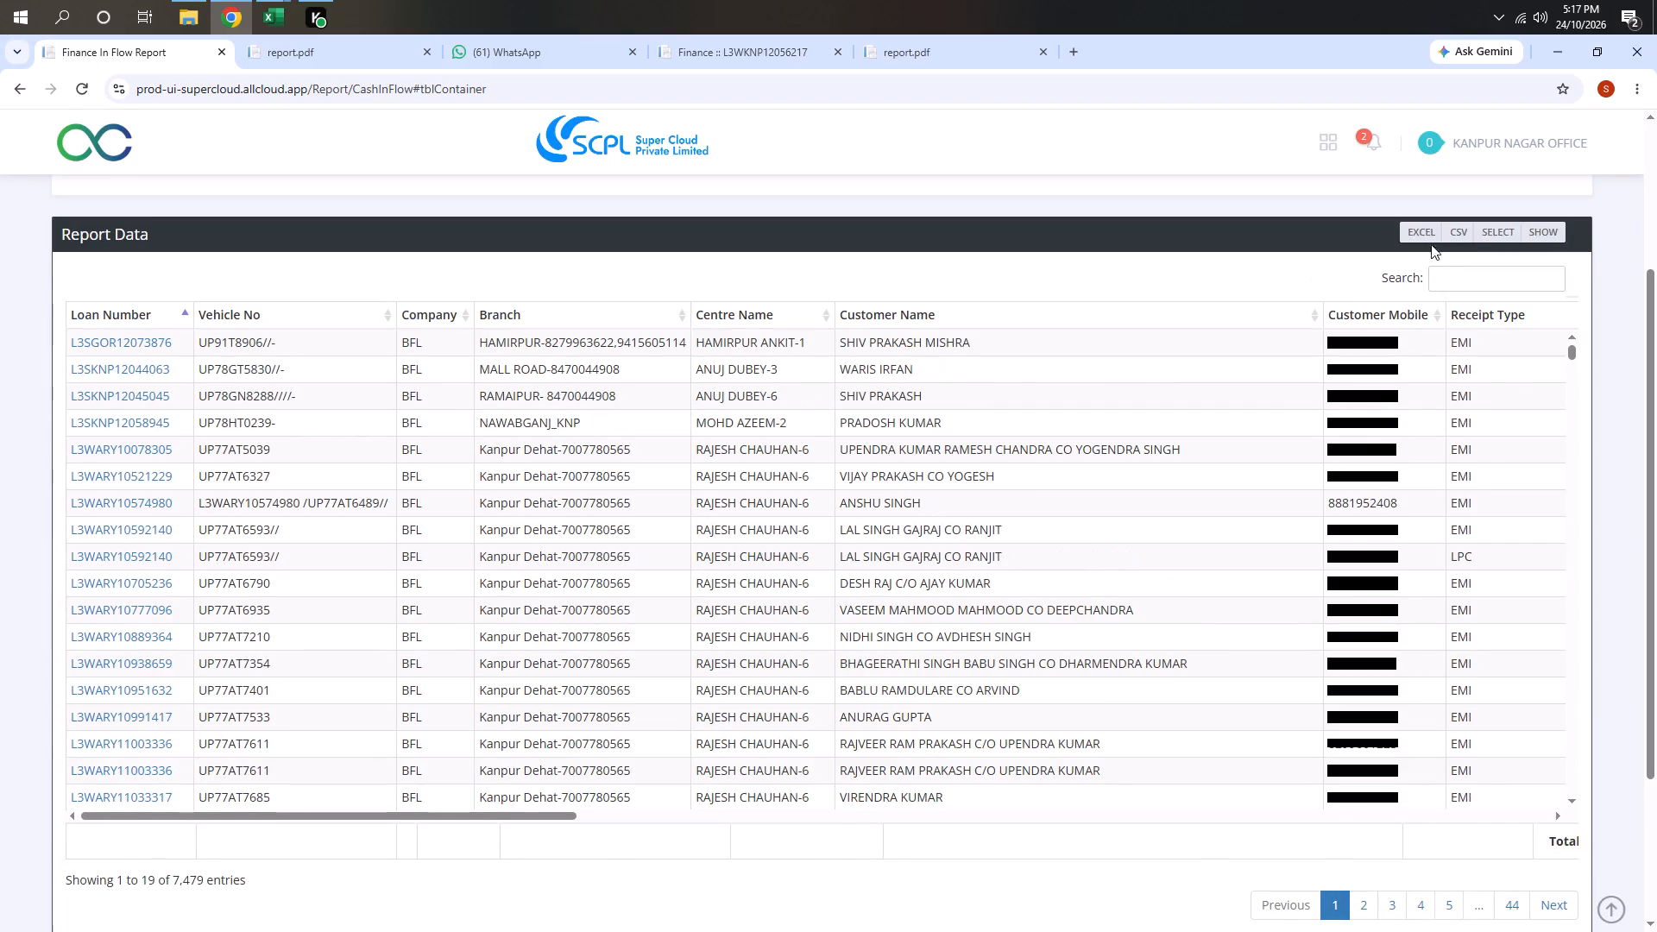
click(1451, 236)
drag(1656, 405, 1656, 298)
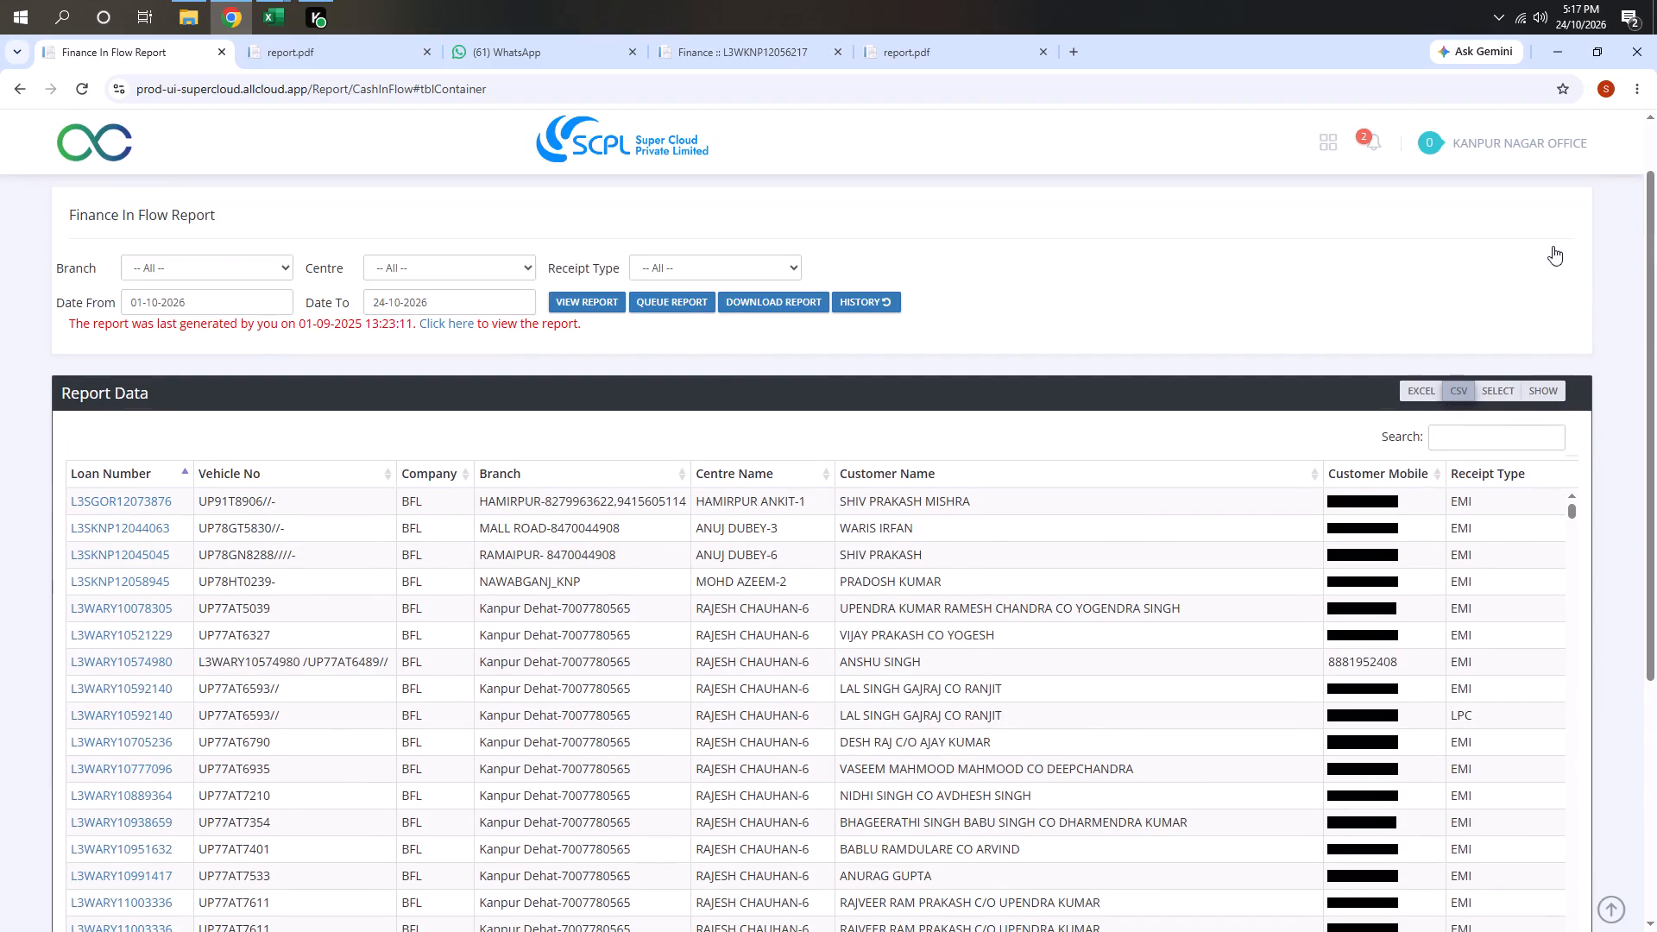
drag(1656, 268, 1654, 188)
triple_click(1416, 143)
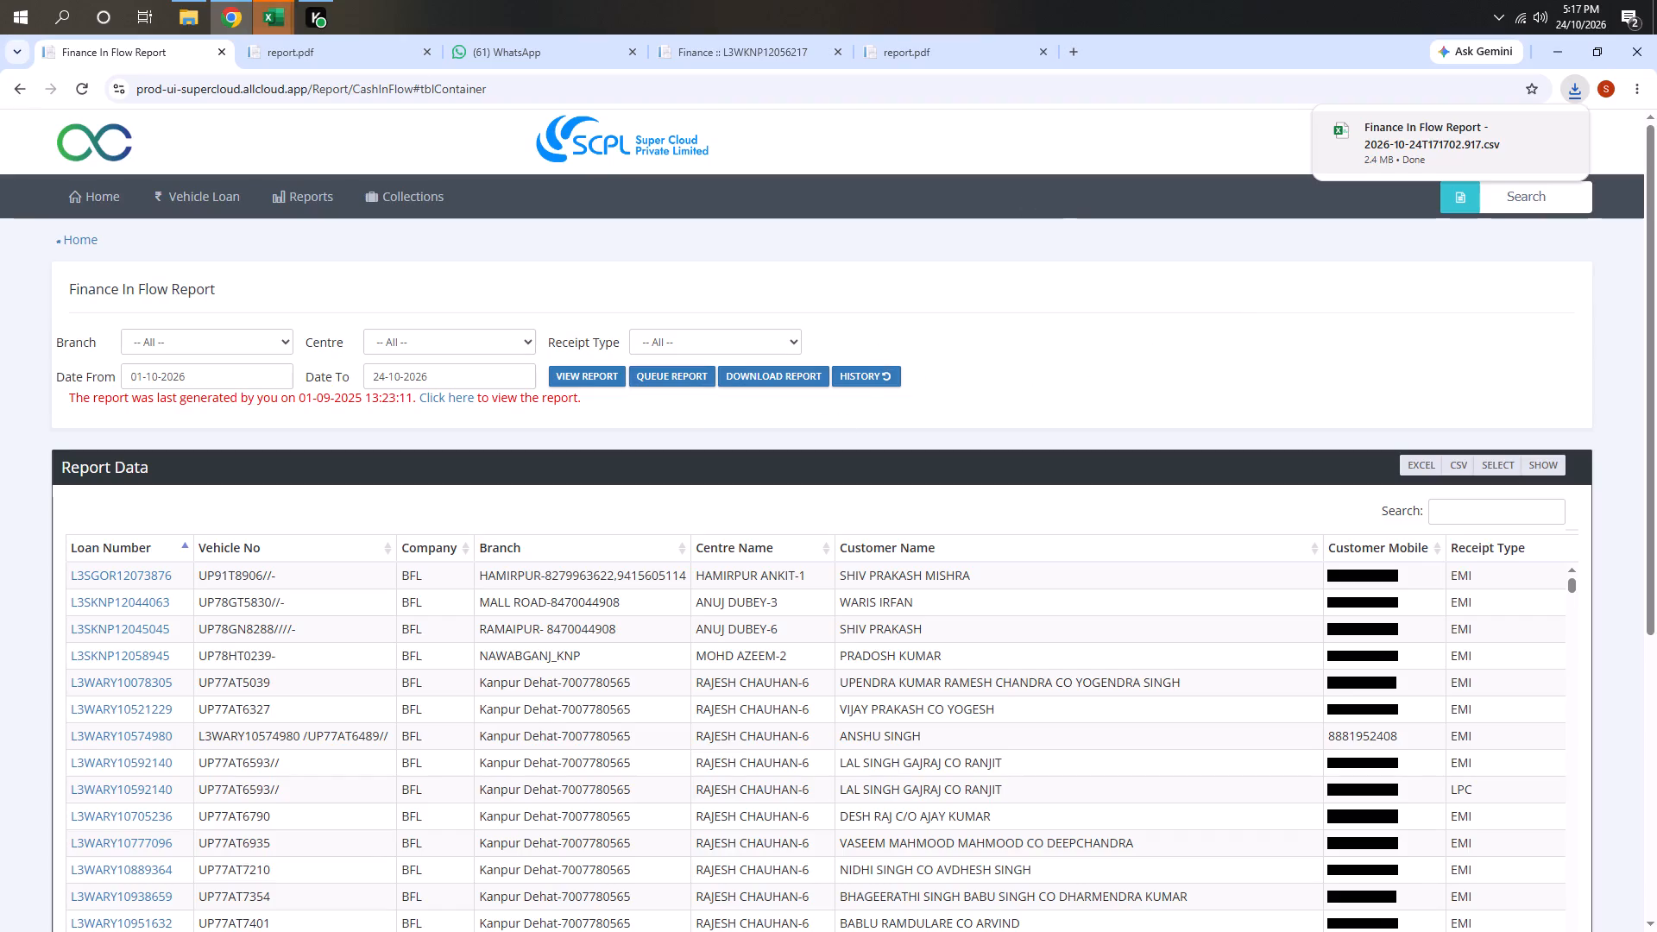
click(280, 23)
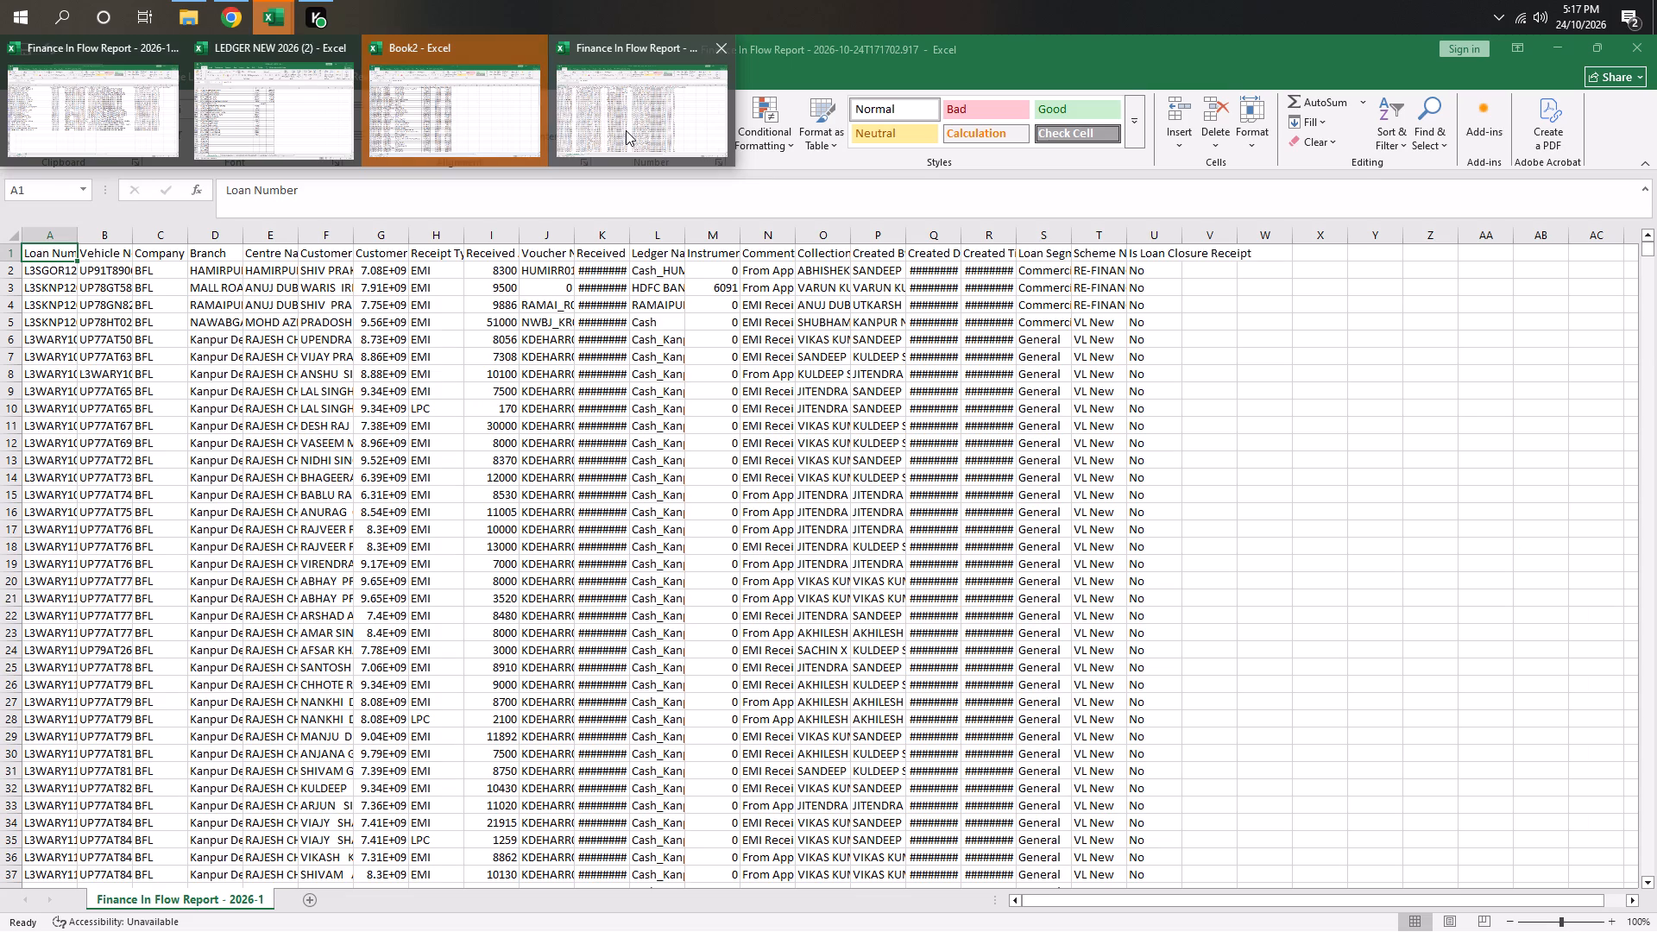
click(626, 130)
click(204, 386)
click(58, 255)
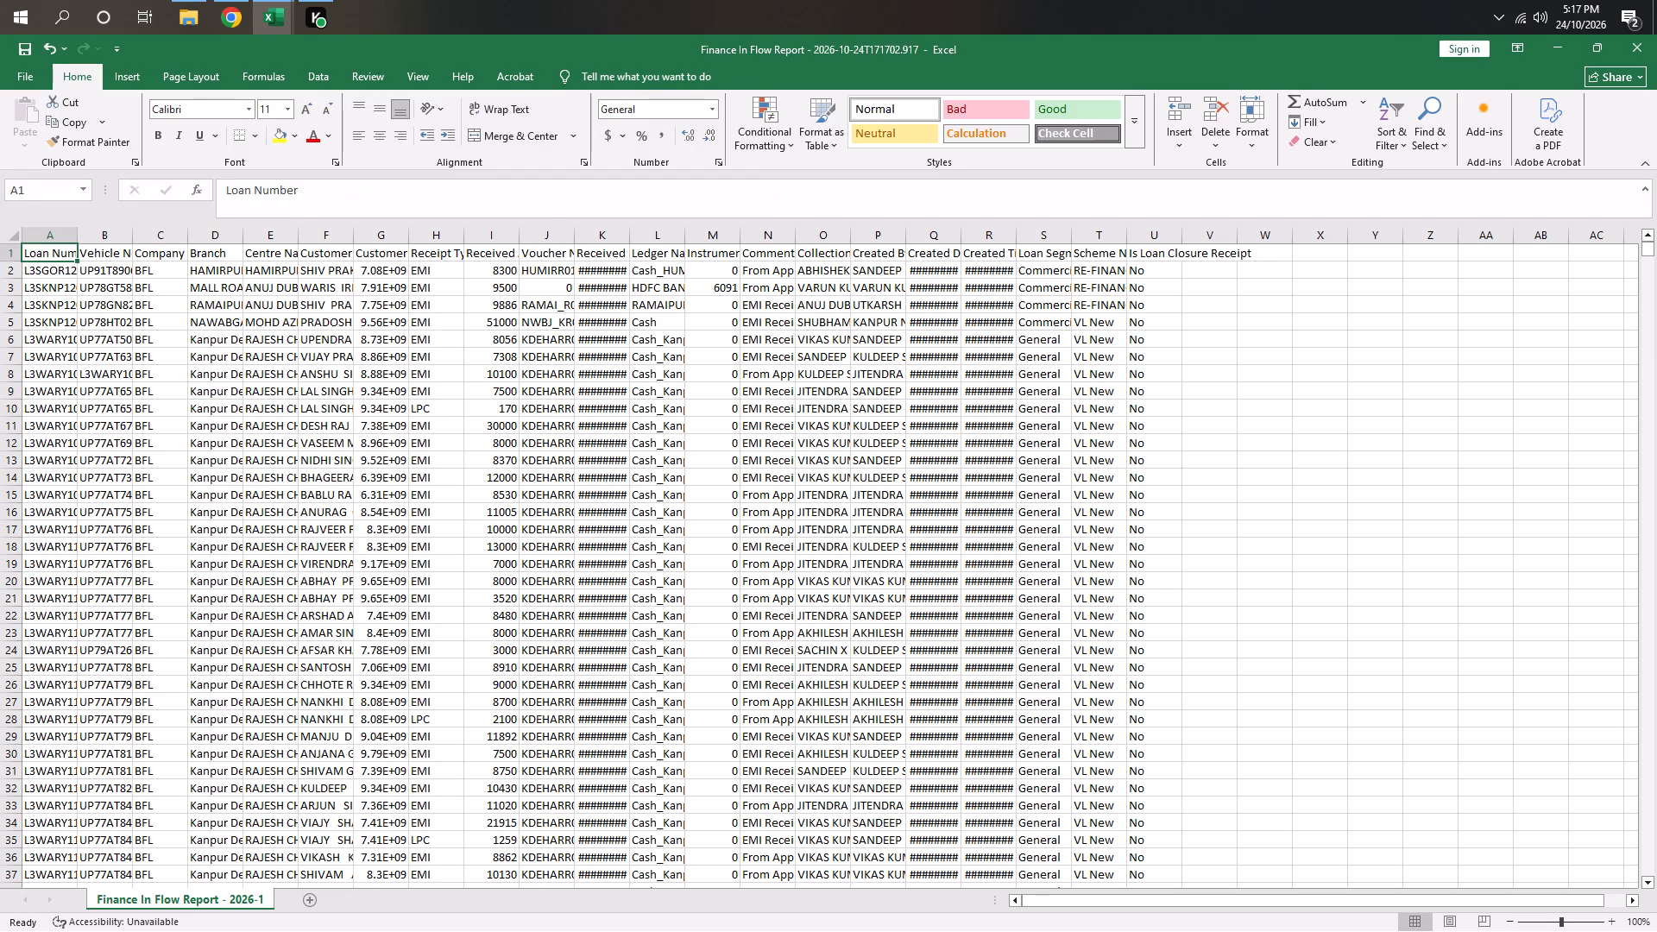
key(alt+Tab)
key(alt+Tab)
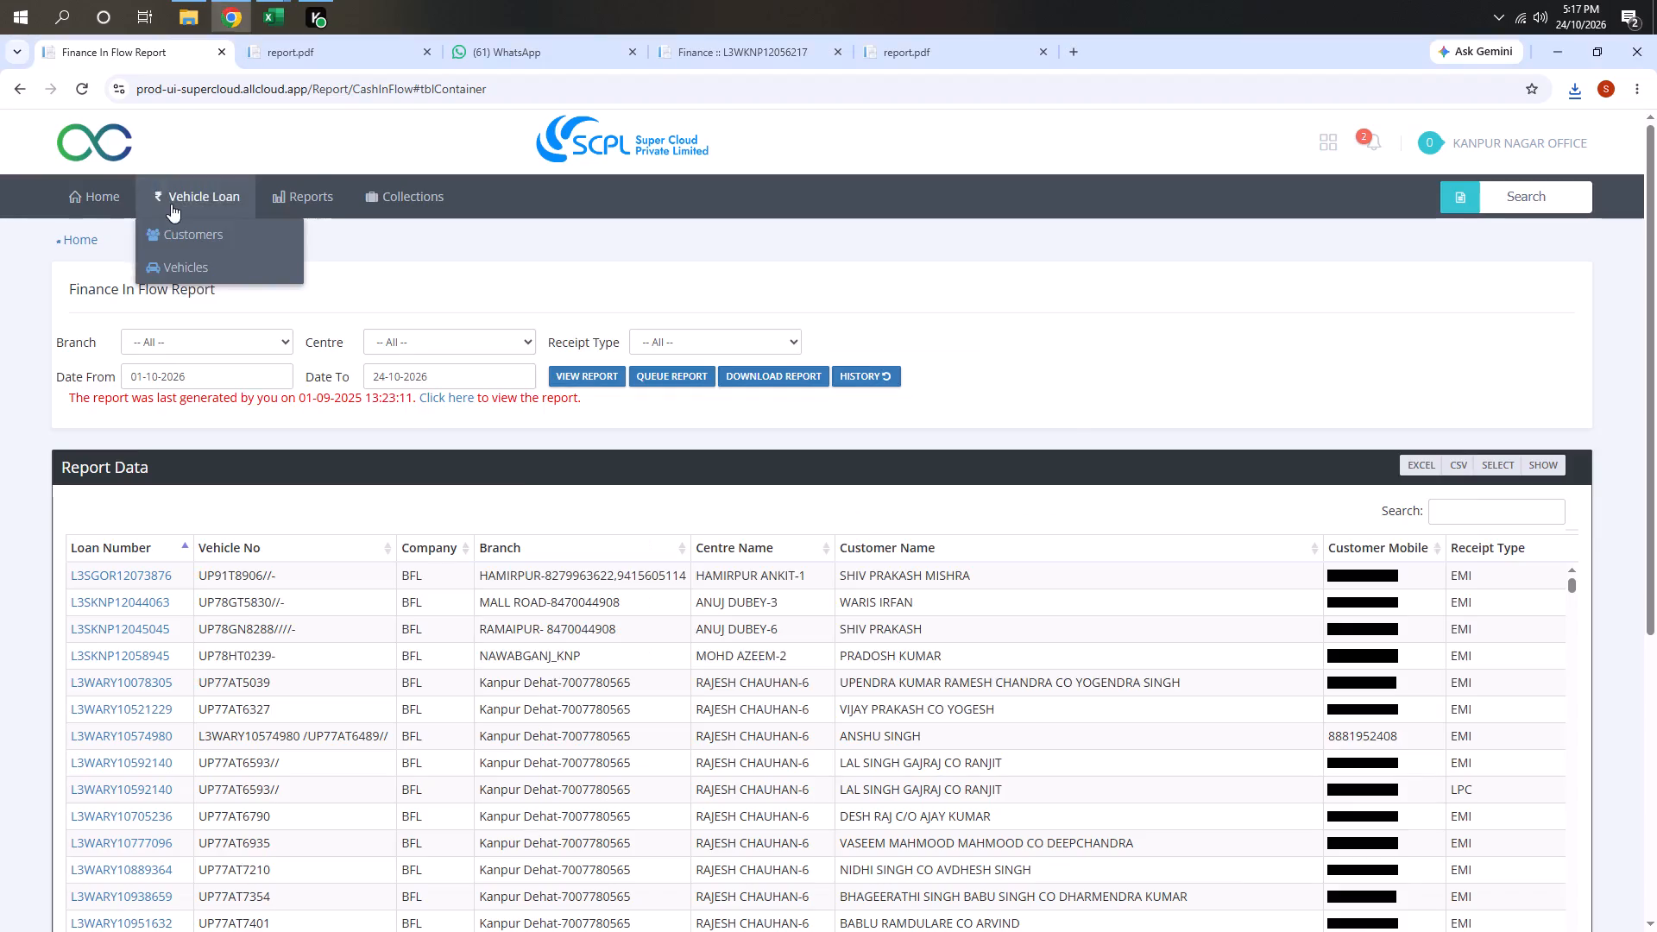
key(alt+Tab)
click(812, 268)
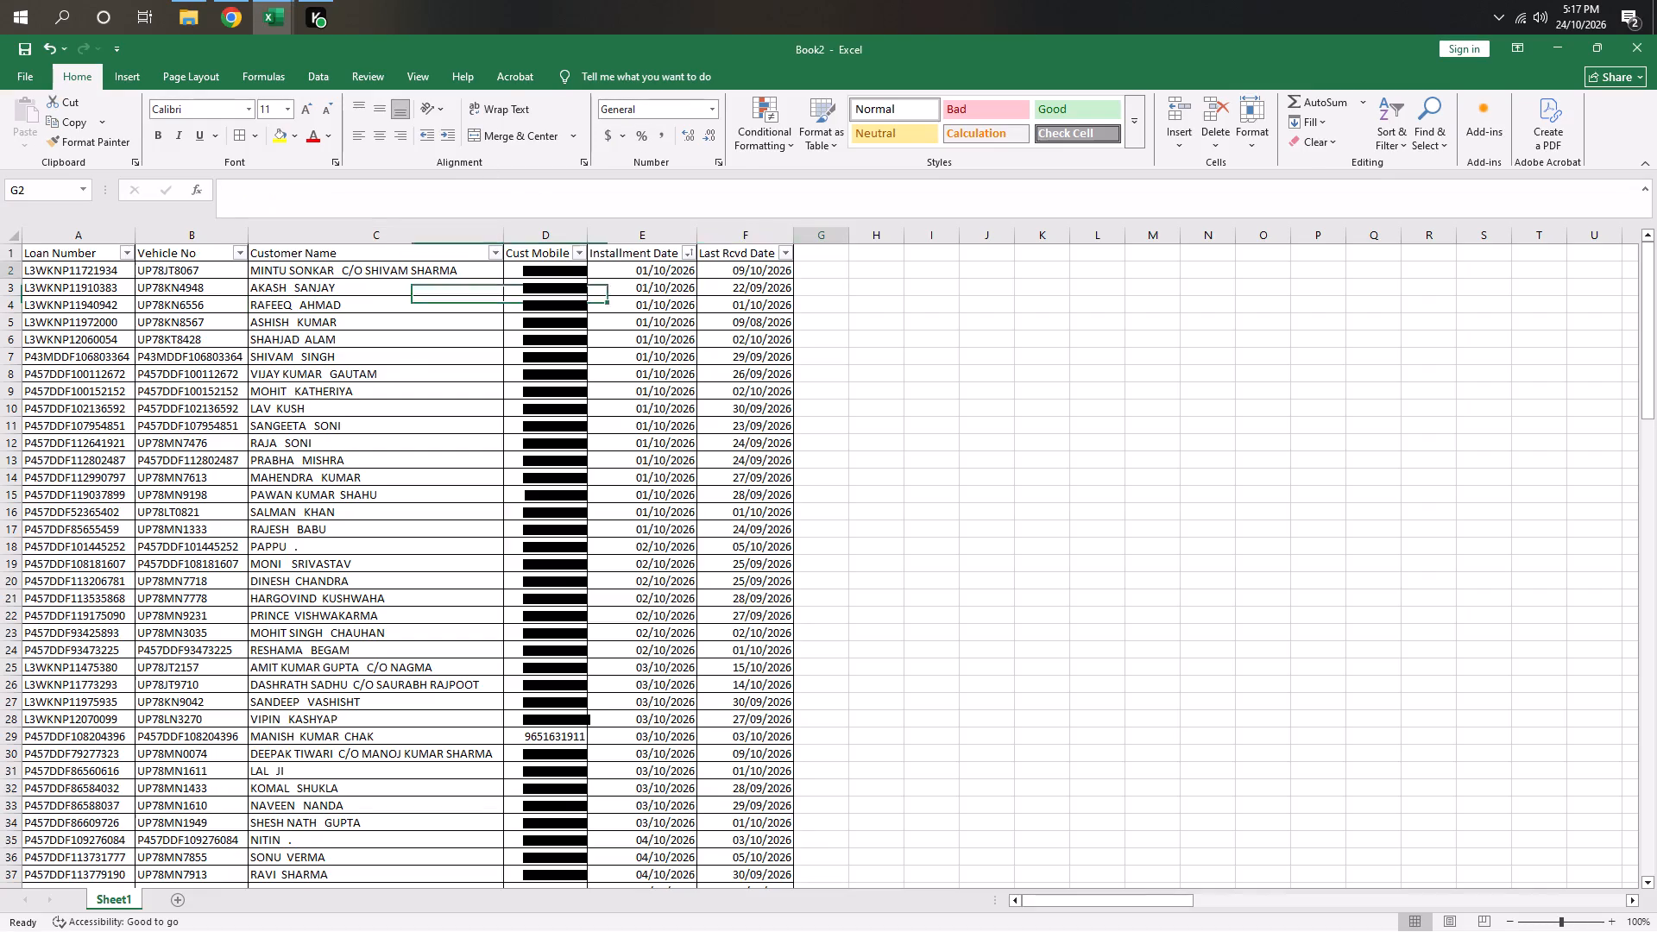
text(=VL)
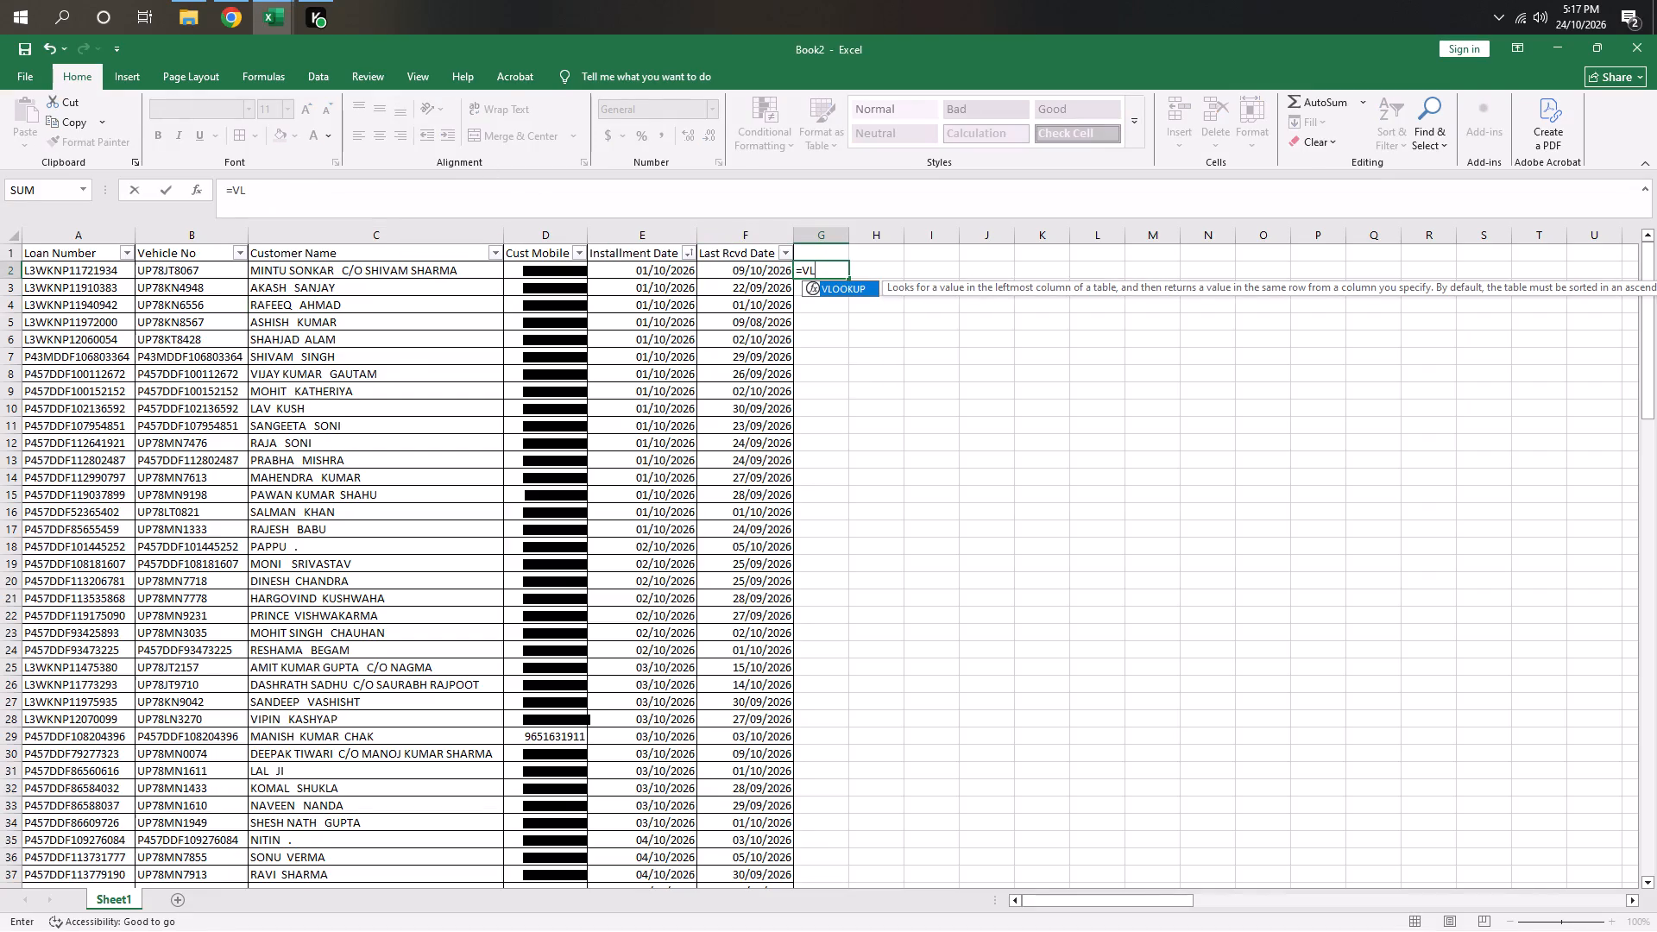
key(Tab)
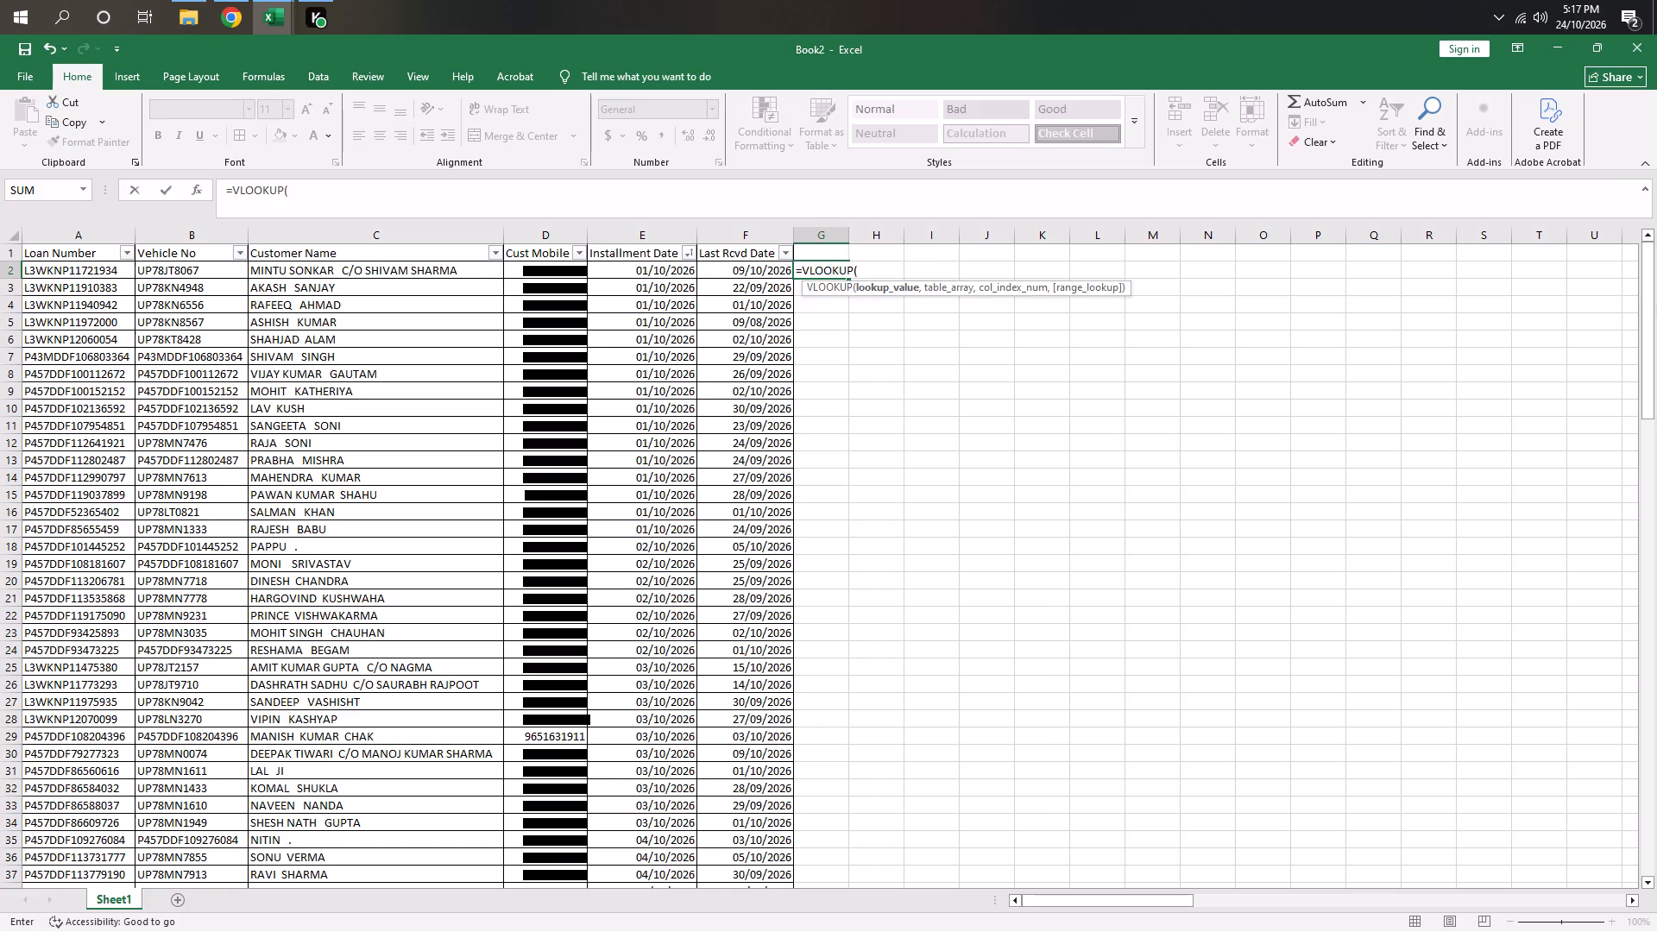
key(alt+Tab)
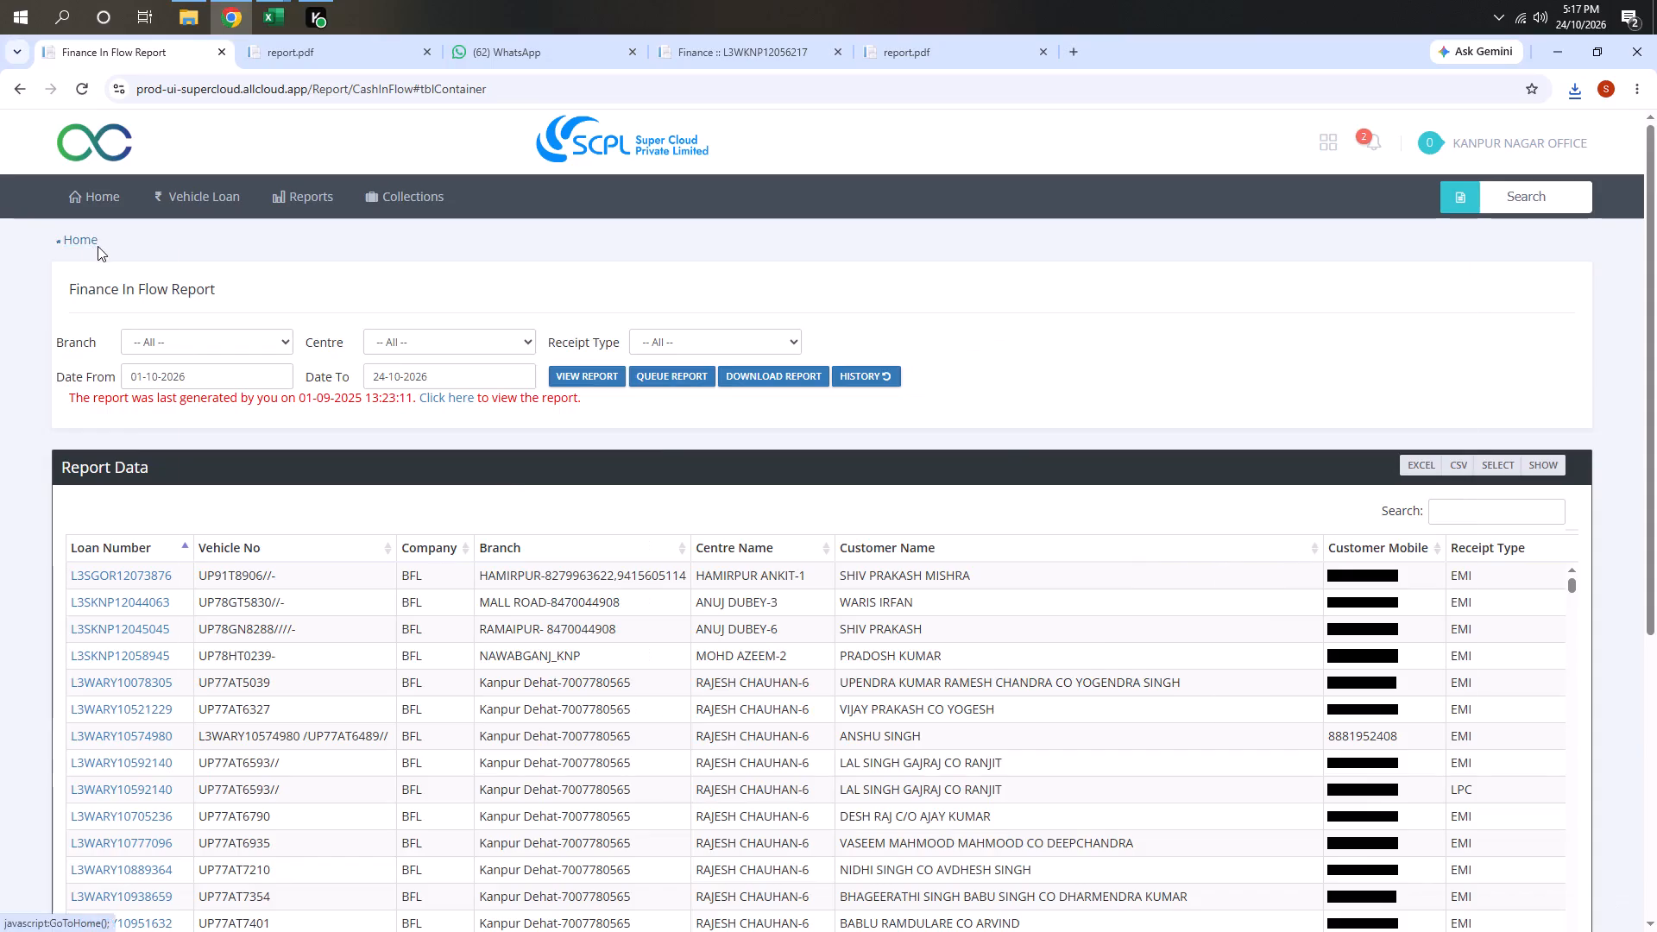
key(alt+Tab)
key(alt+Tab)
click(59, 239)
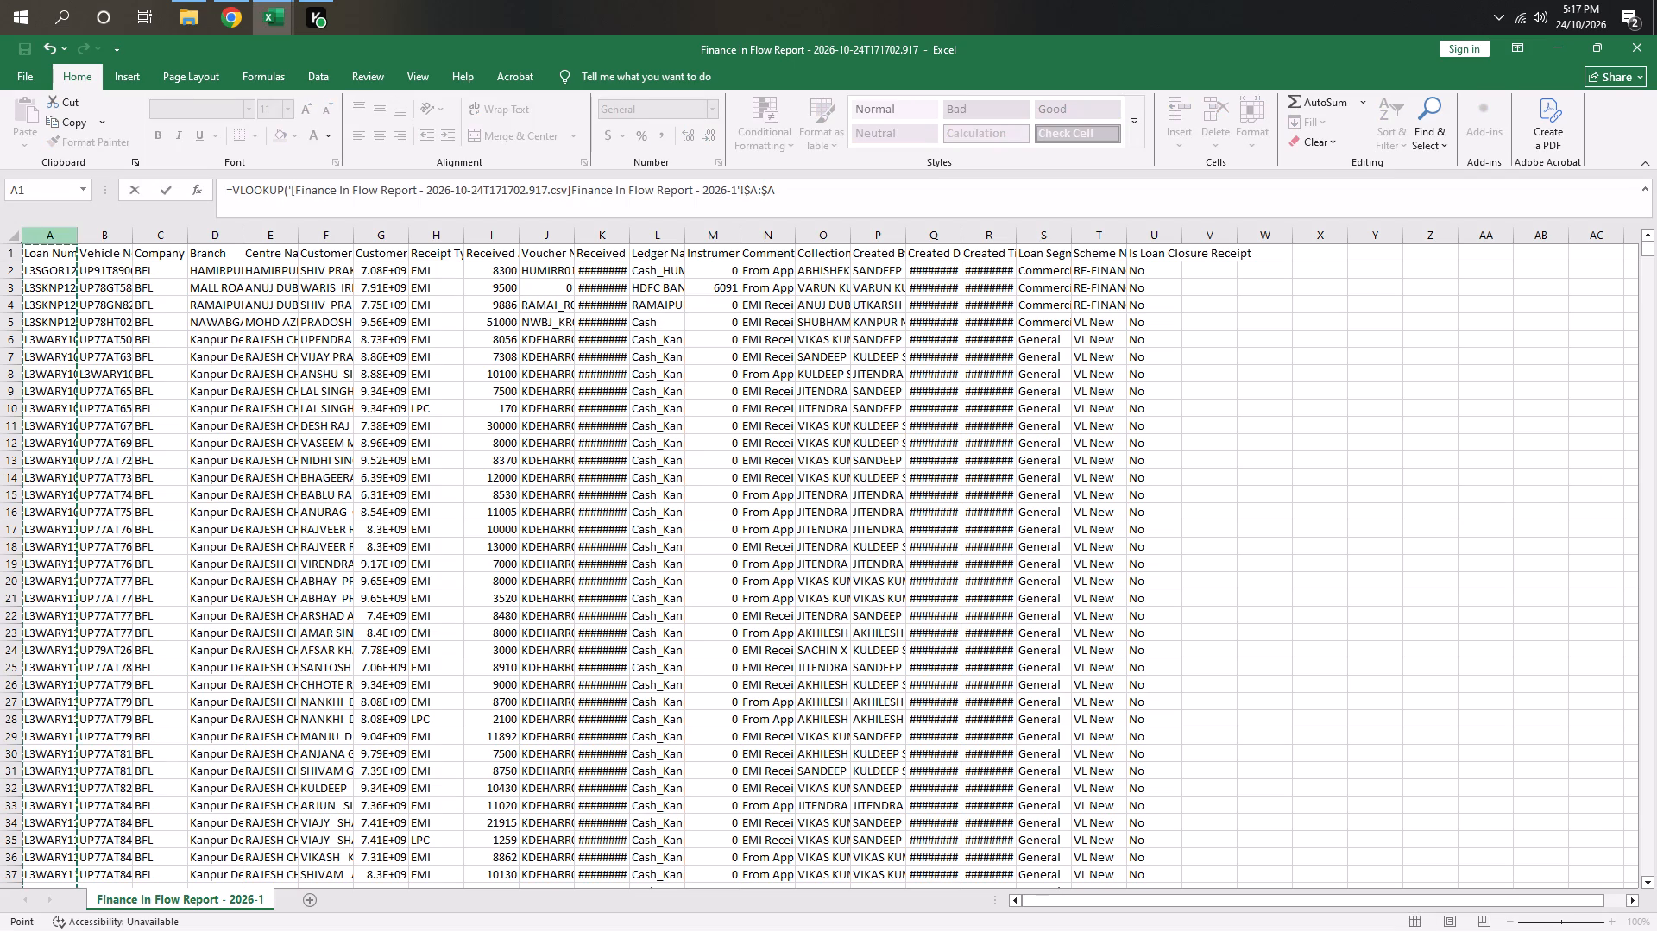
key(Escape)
In Book2 cell G2, enter a VLOOKUP of column A against column A of the new Finance In Flow Report, column index 1, range lookup 0.
key(alt+Tab)
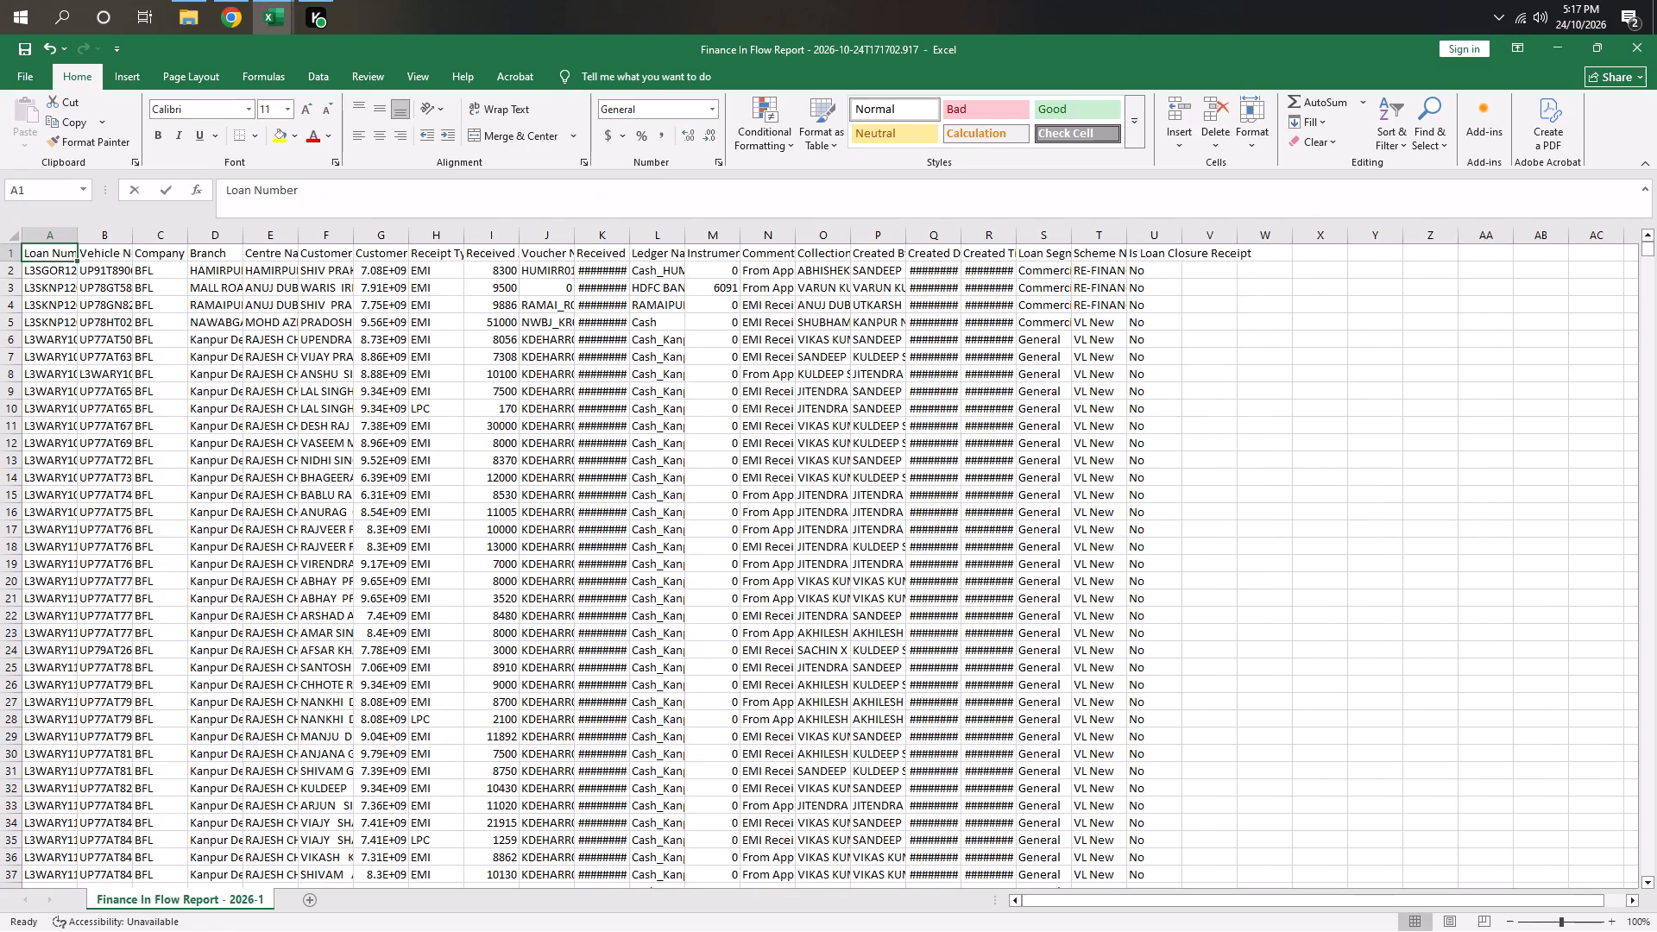
key(alt+Tab)
key(alt+Tab)
alt+click(866, 390)
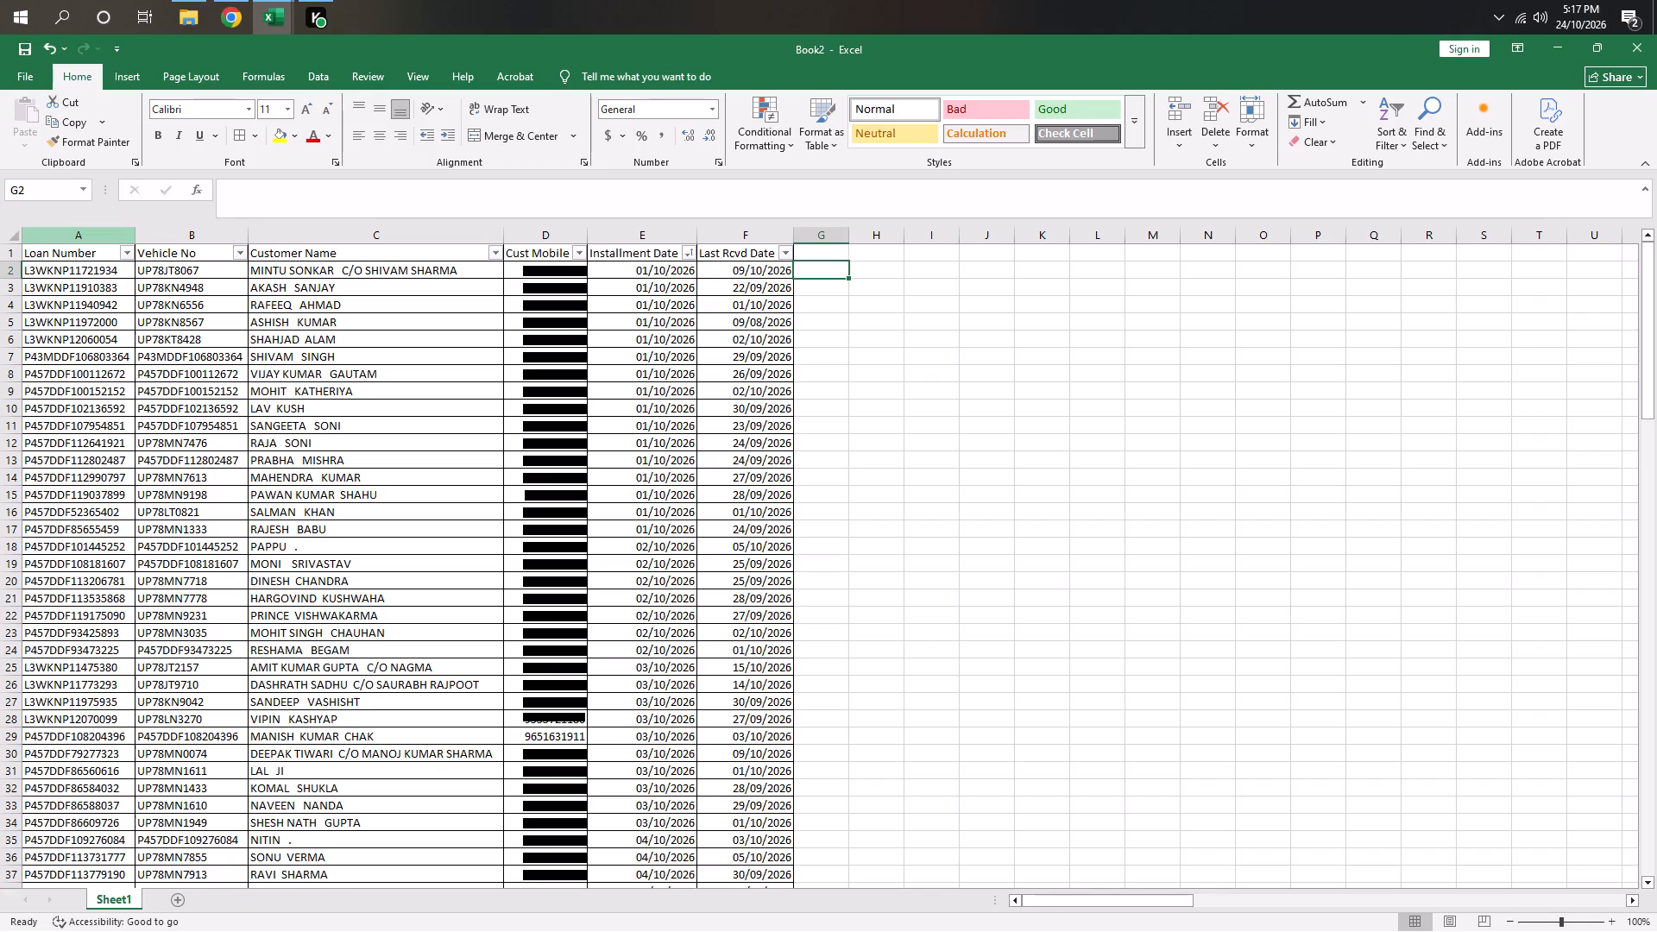
key(equal)
key(v)
key(l)
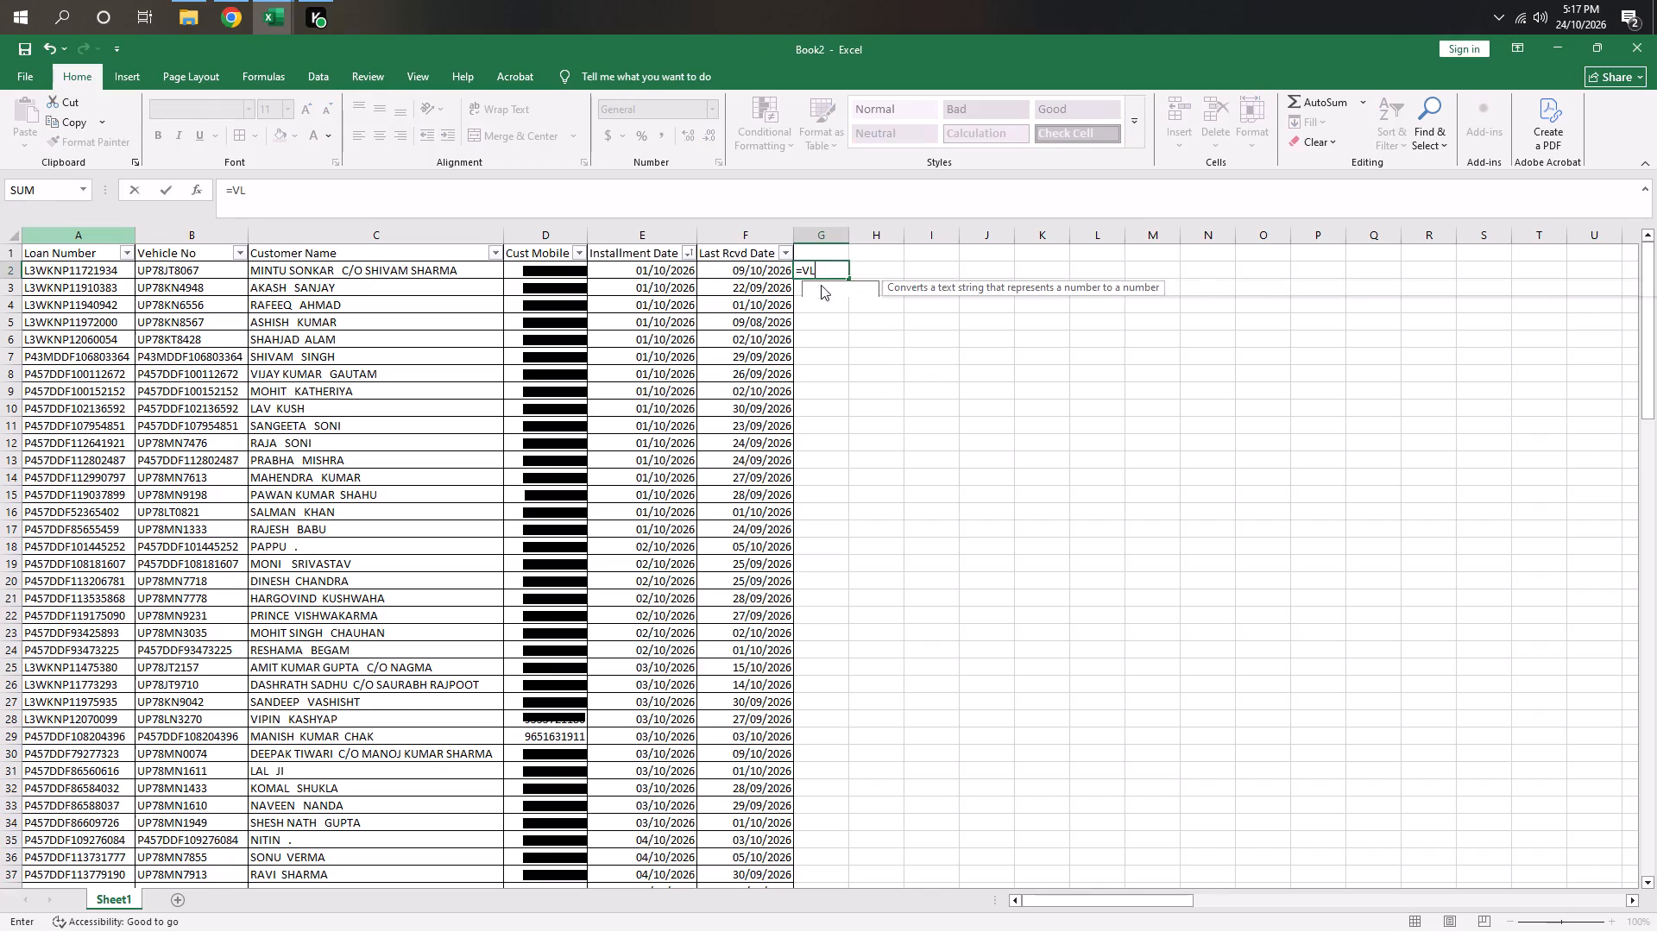
key(Tab)
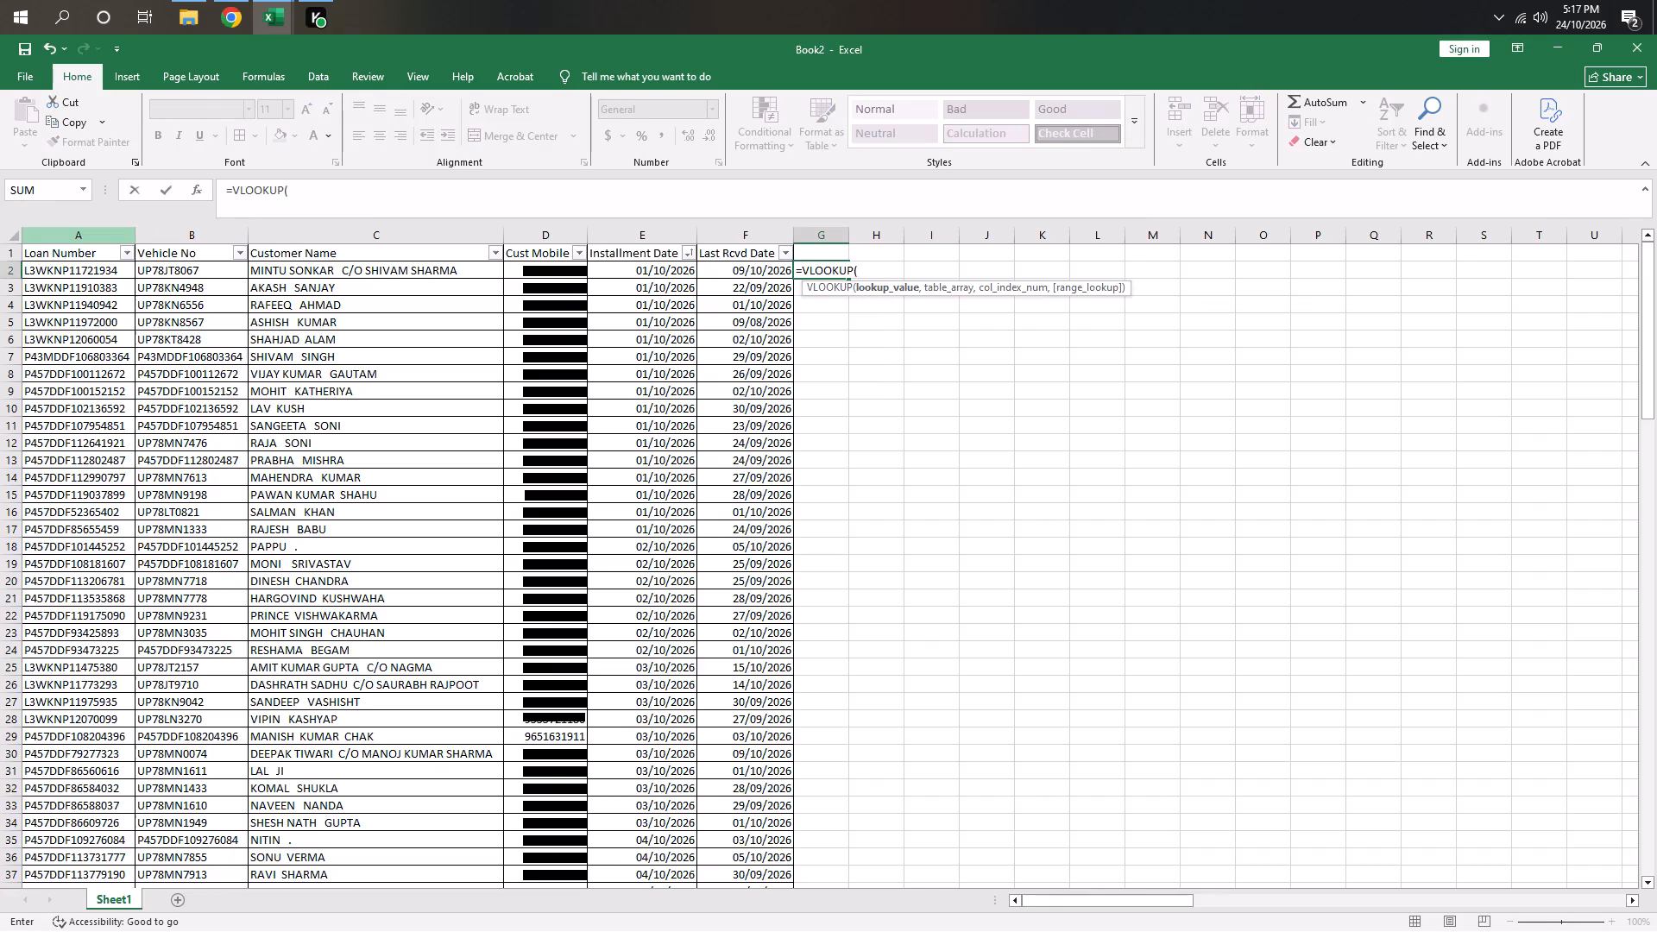
click(65, 231)
key(comma)
key(alt+Tab)
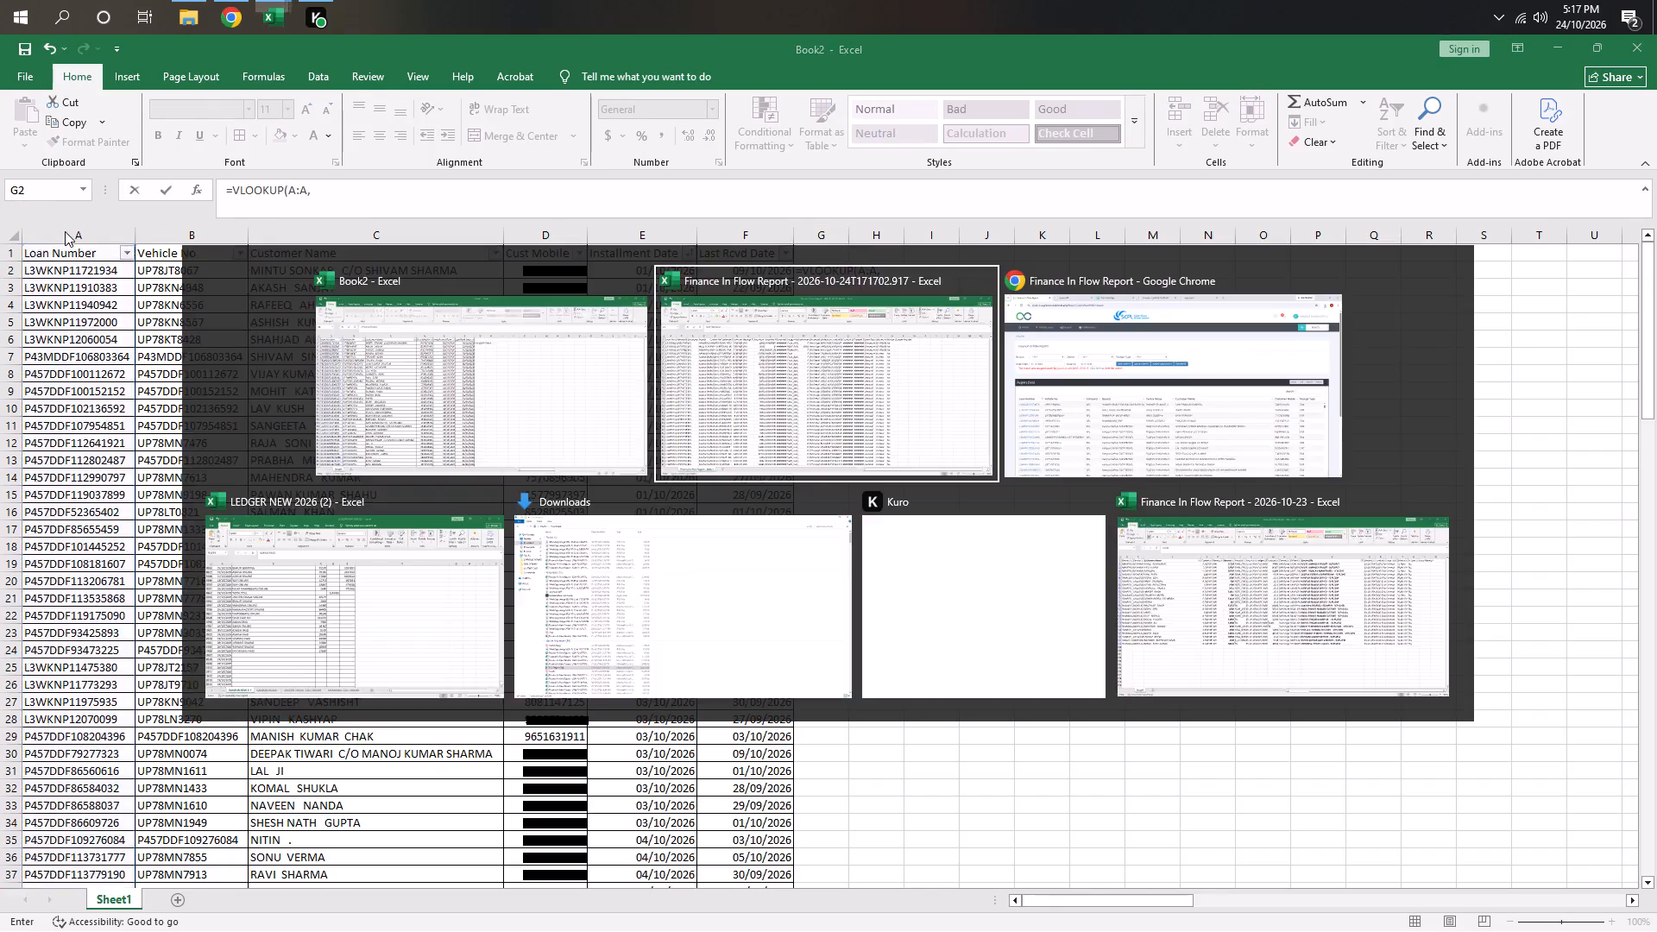
click(50, 229)
text(,1,0)
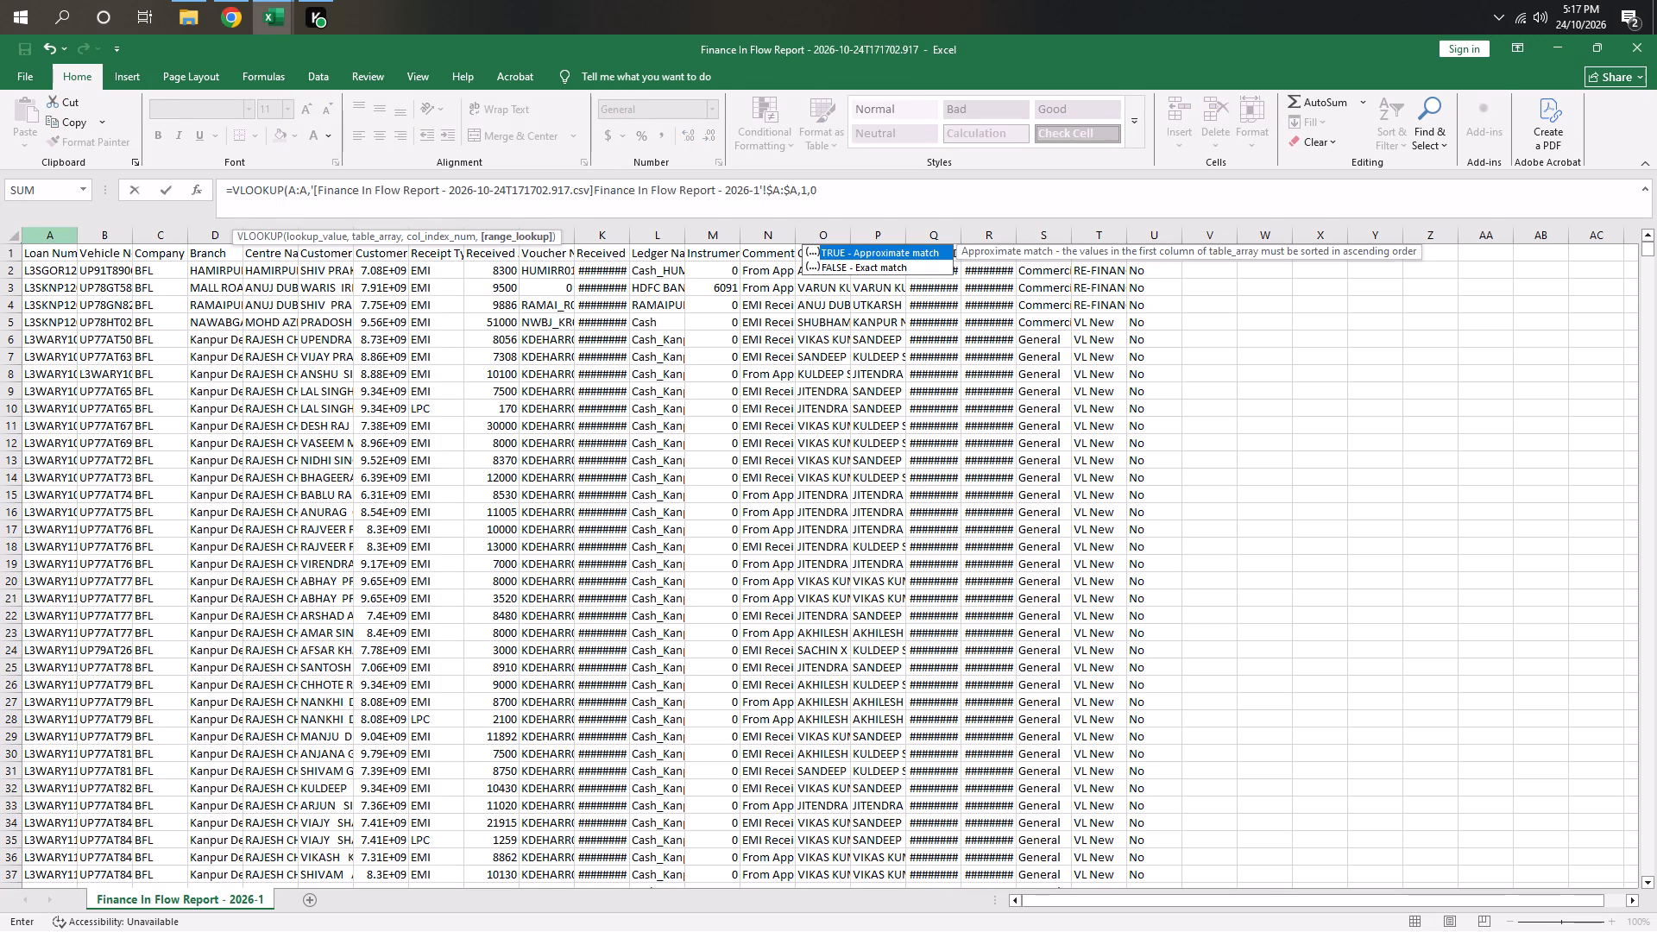
key(shift+parenright)
key(Return)
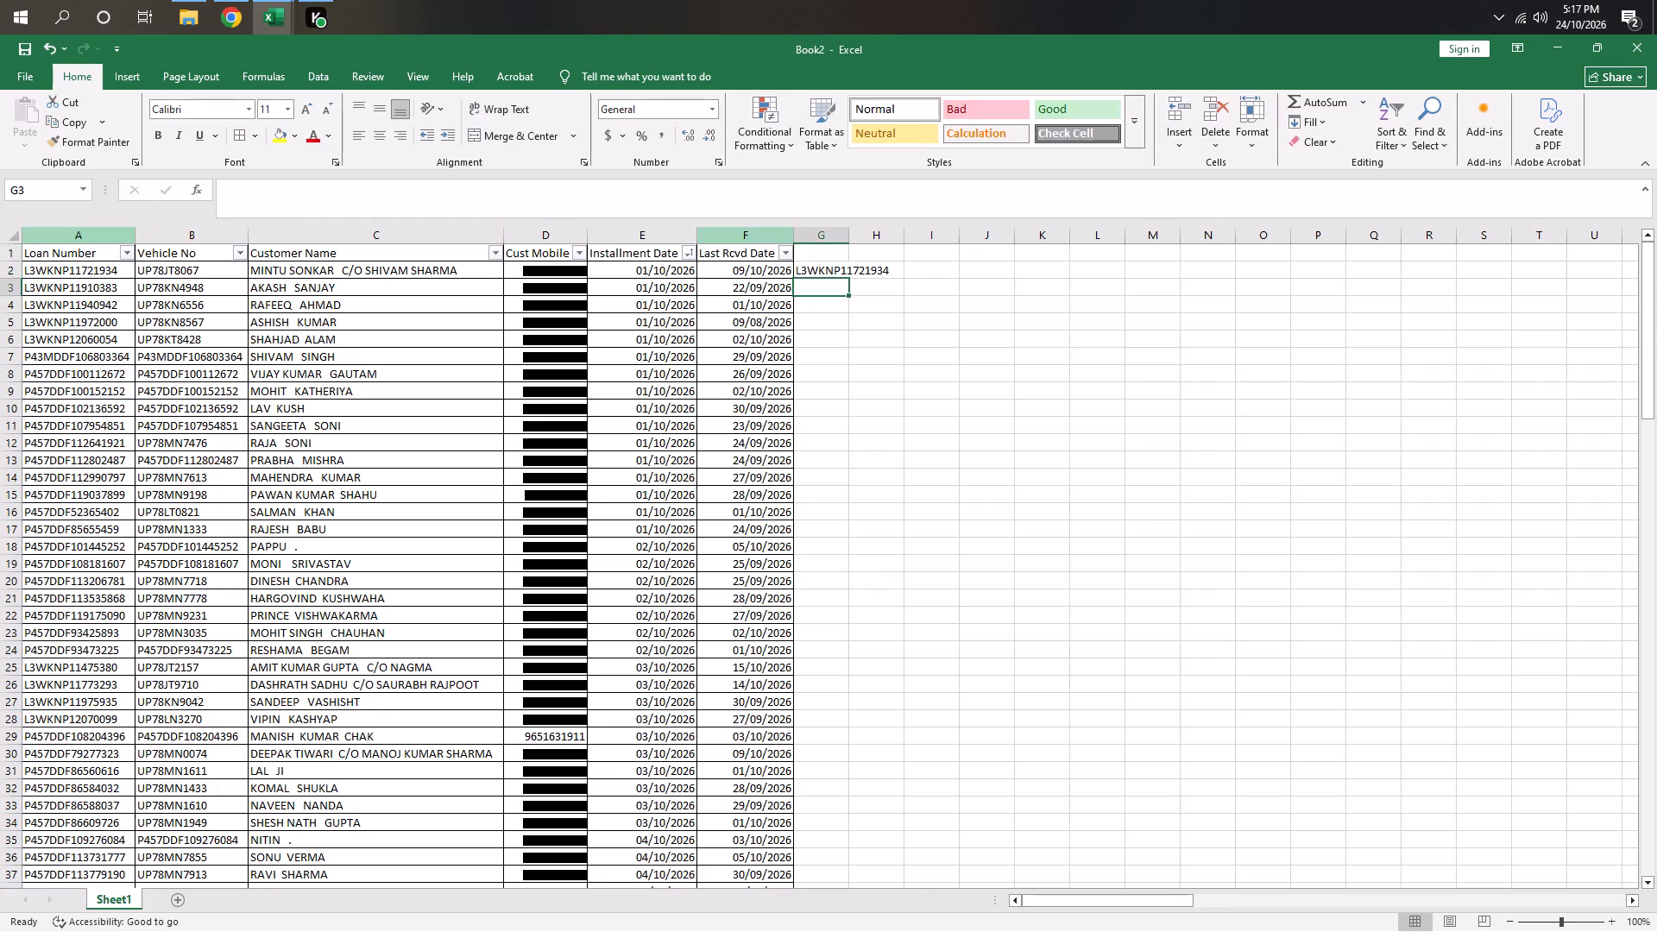
Fill the G2 lookup formula down the whole loan list.
click(817, 267)
triple_click(846, 277)
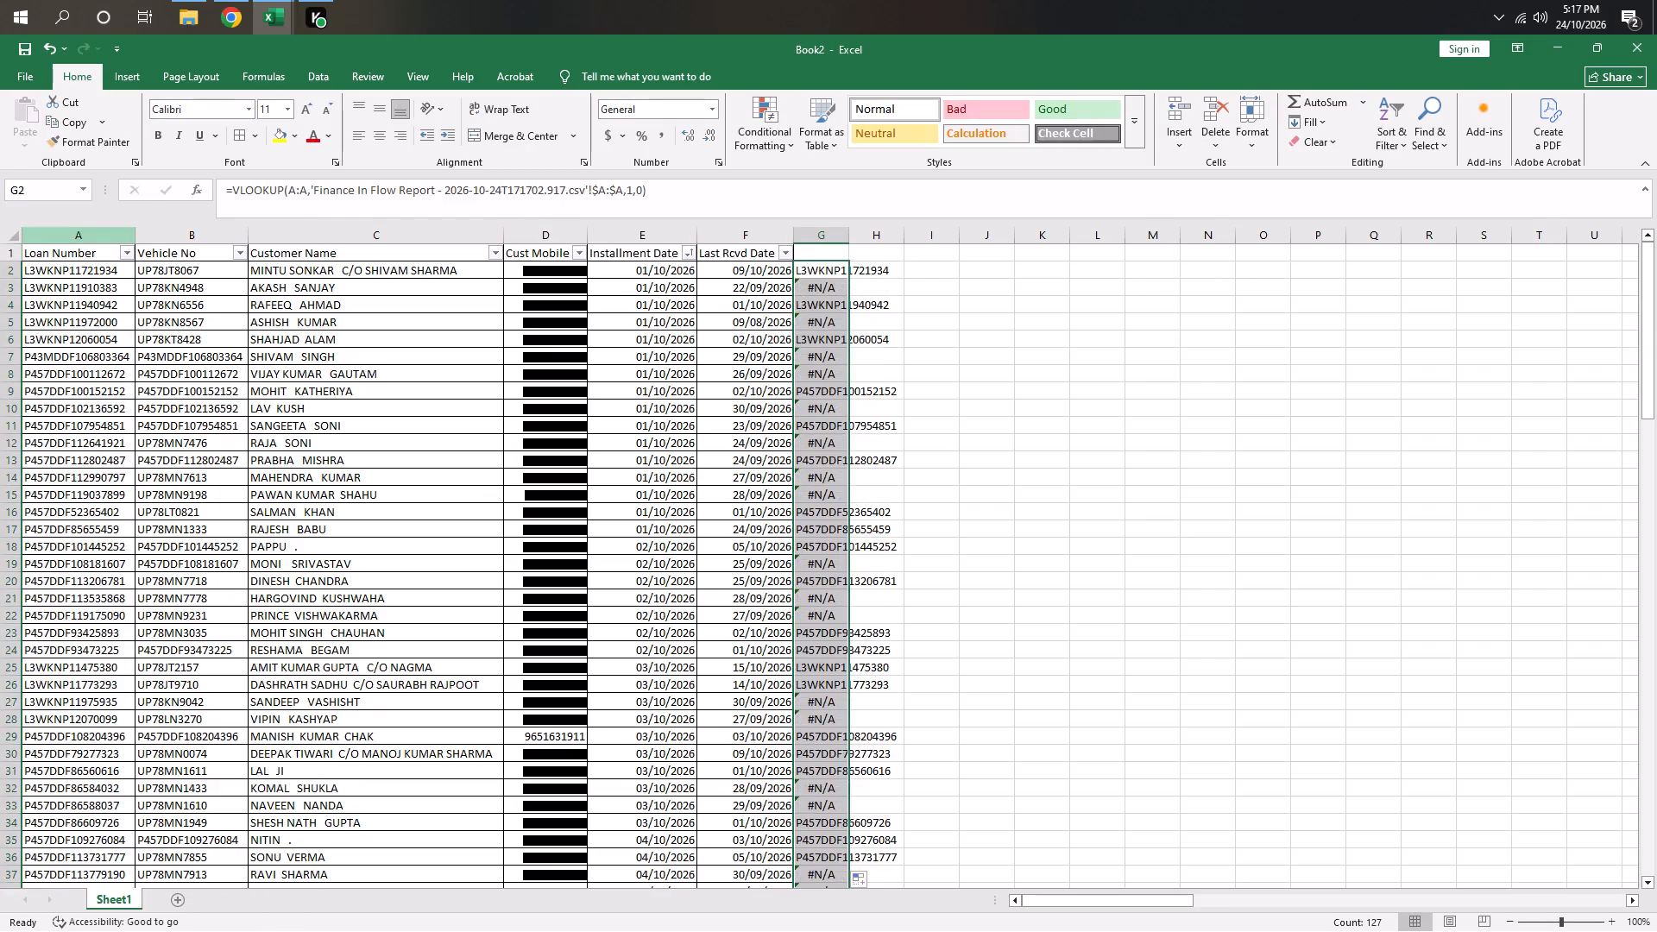
Enter the header UNPAID in cell G1 above the lookup column.
click(845, 255)
text(UNA)
key(BackSpace)
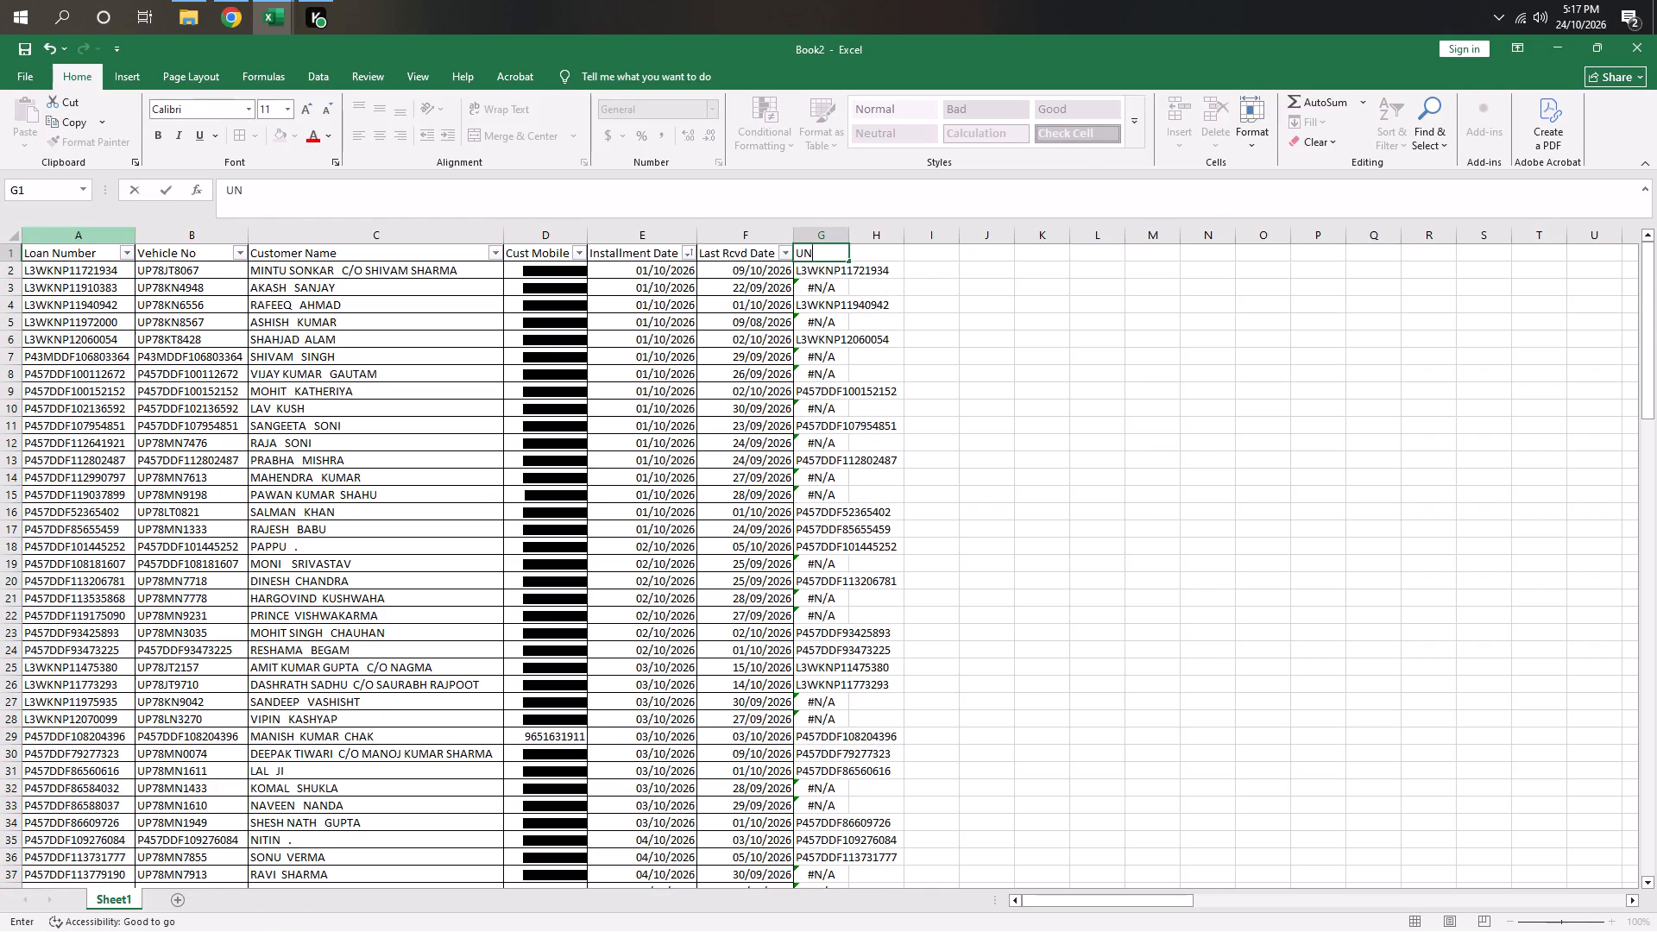
text([PAI)
key(BackSpace)
key(BackSpace)
key(BackSpace)
key(BackSpace)
text(PAID)
key(Return)
Reapply the header filters to include the UNPAID column, then filter out its #N/A rows.
key(Up)
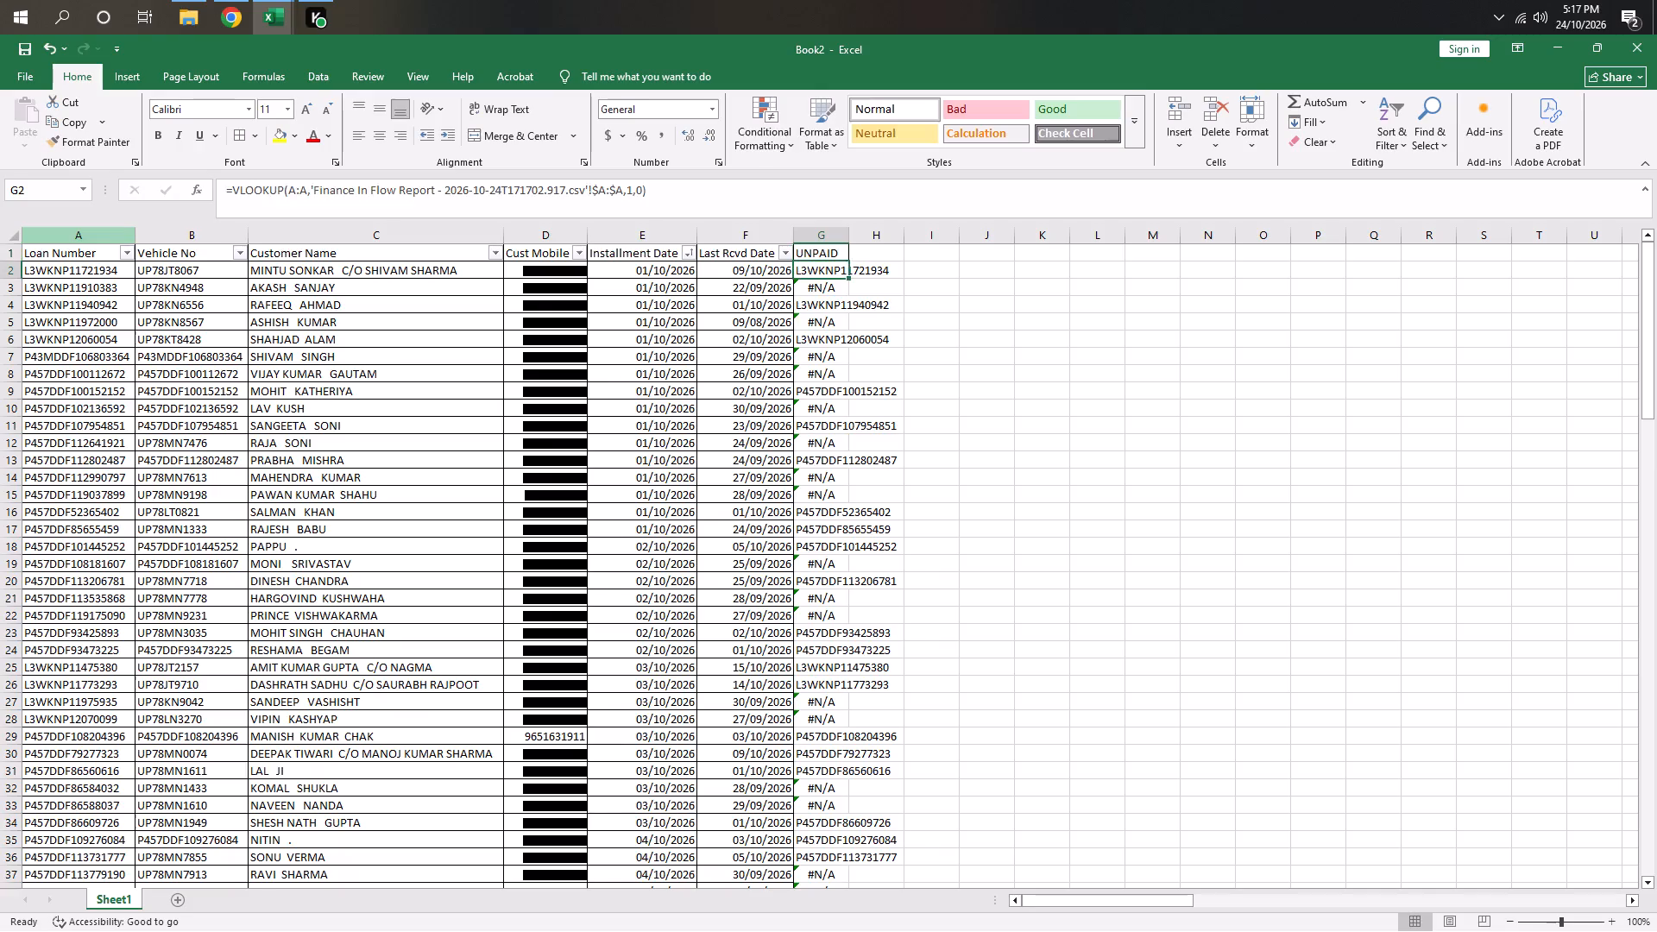
key(ctrl+shift+l)
key(ctrl+shift+l)
key(alt+Down)
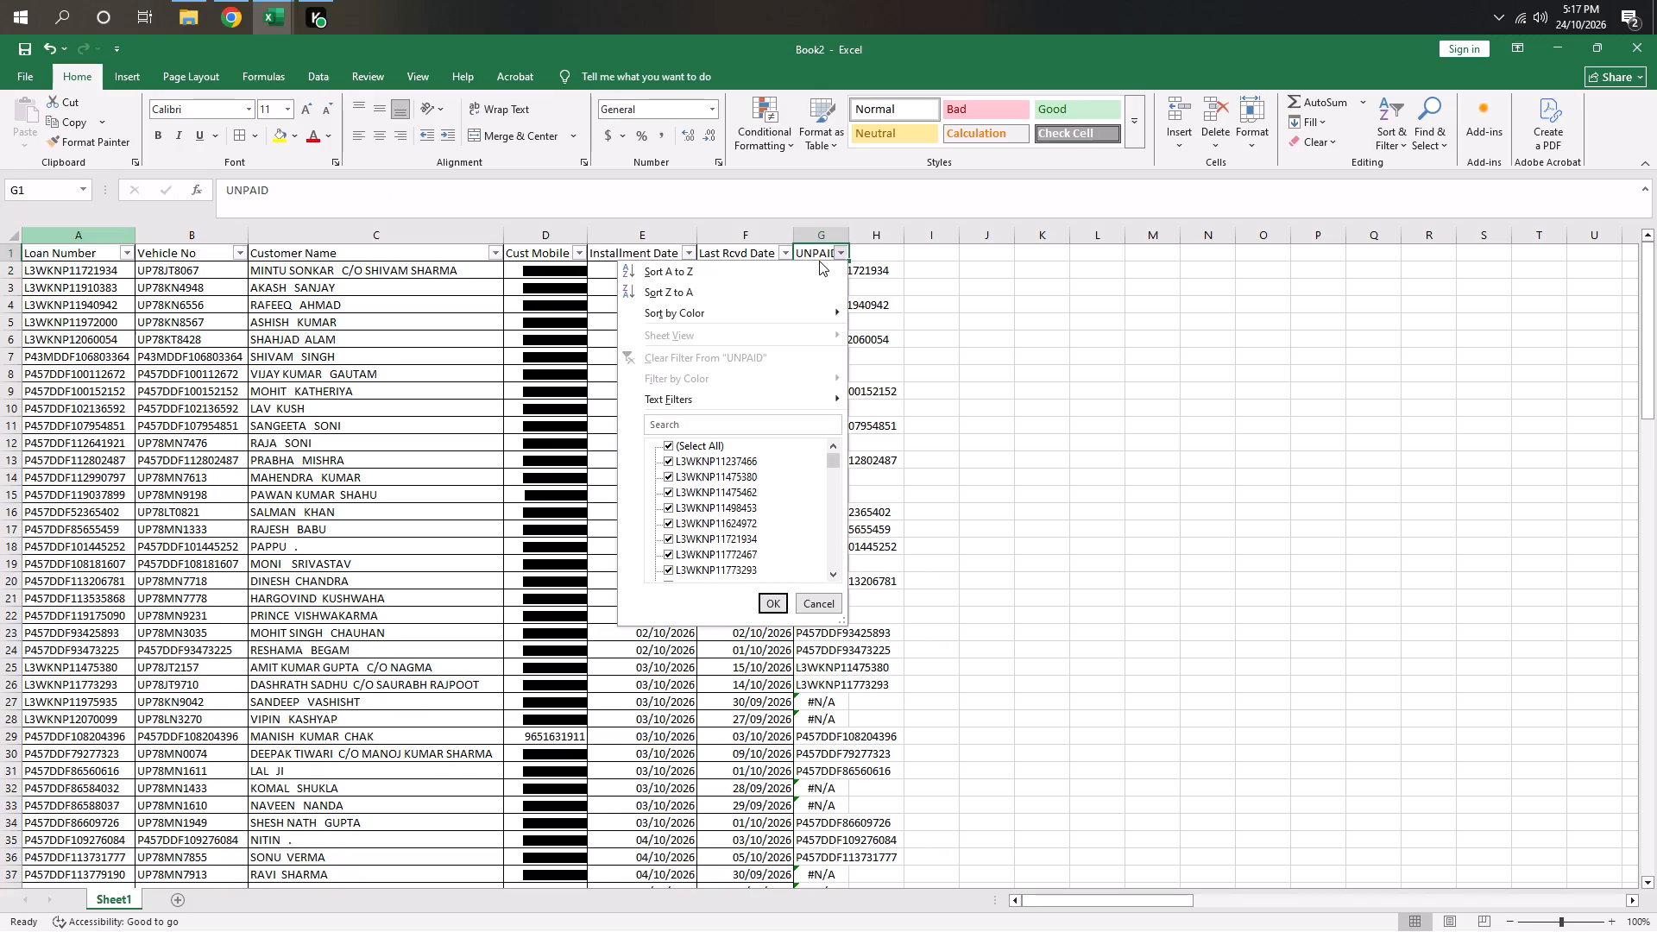
click(712, 449)
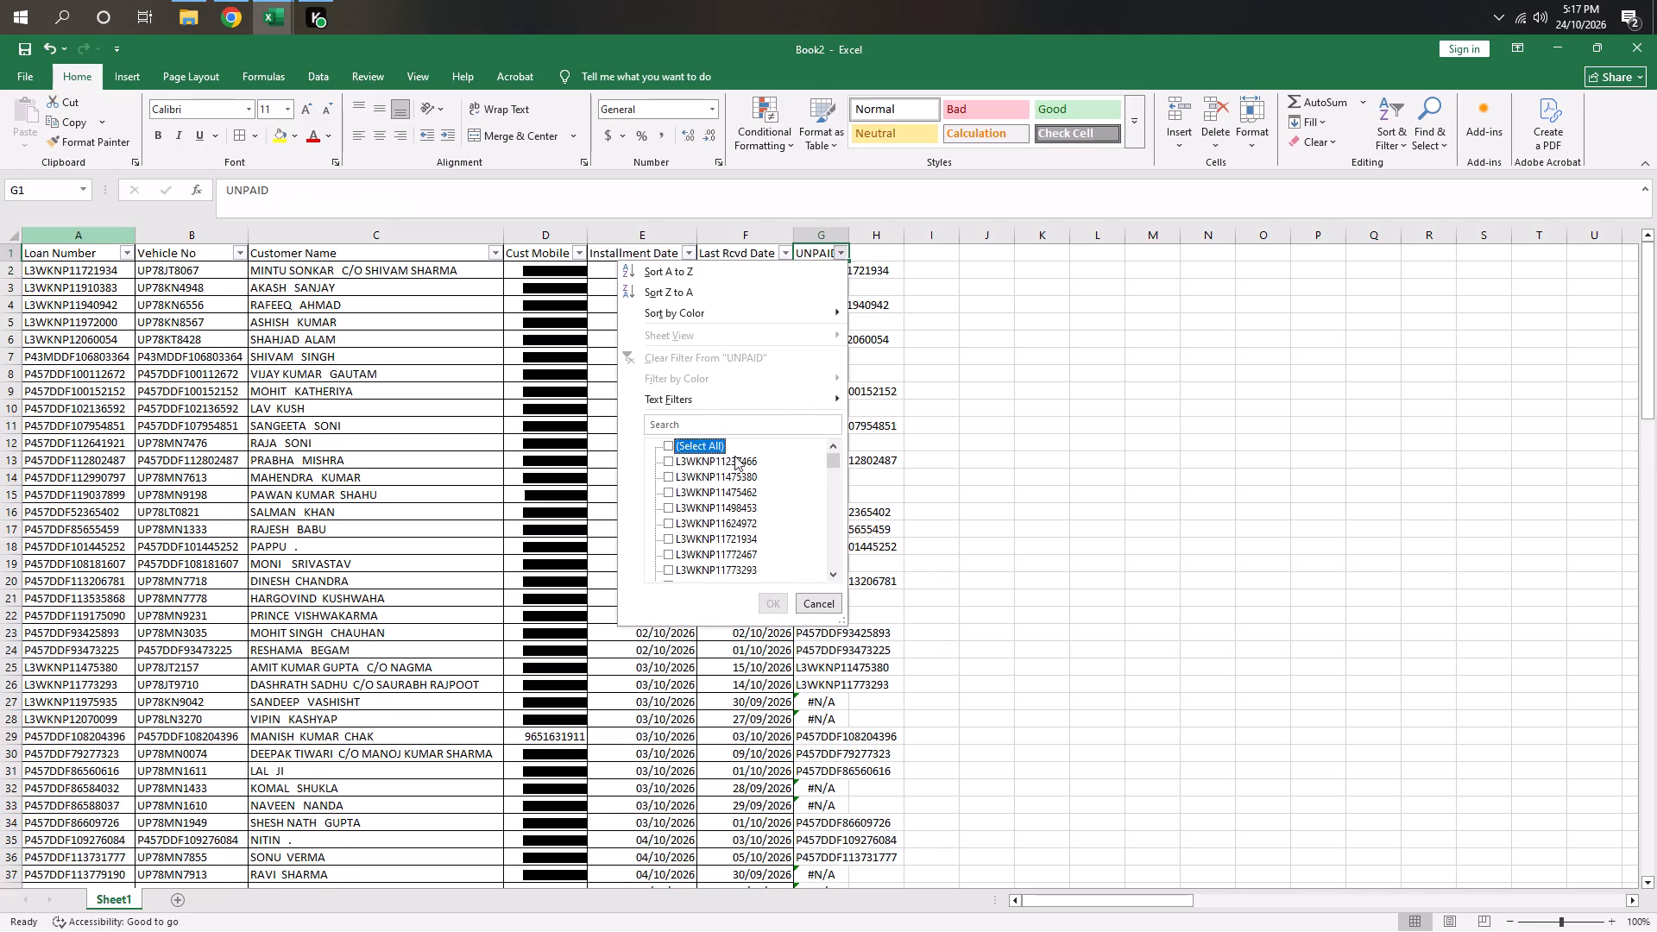
drag(828, 457, 838, 449)
click(714, 443)
drag(834, 454, 839, 565)
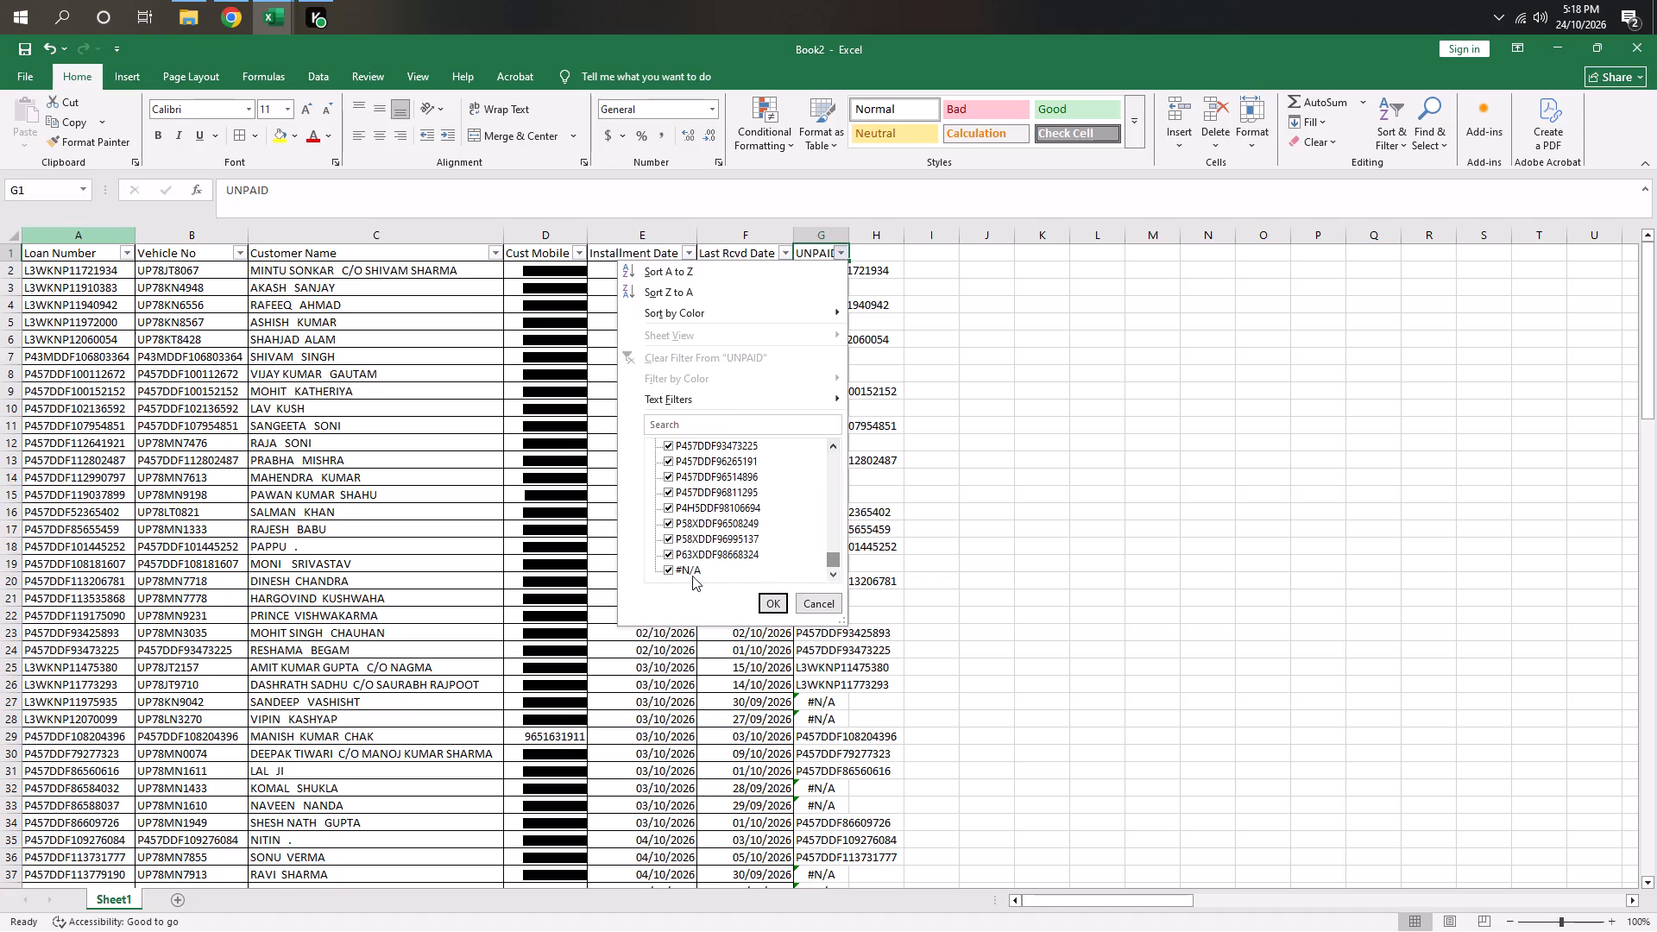
click(691, 576)
click(784, 603)
Replace the lookup formulas in all visible rows of the UNPAID column with PAID.
click(835, 270)
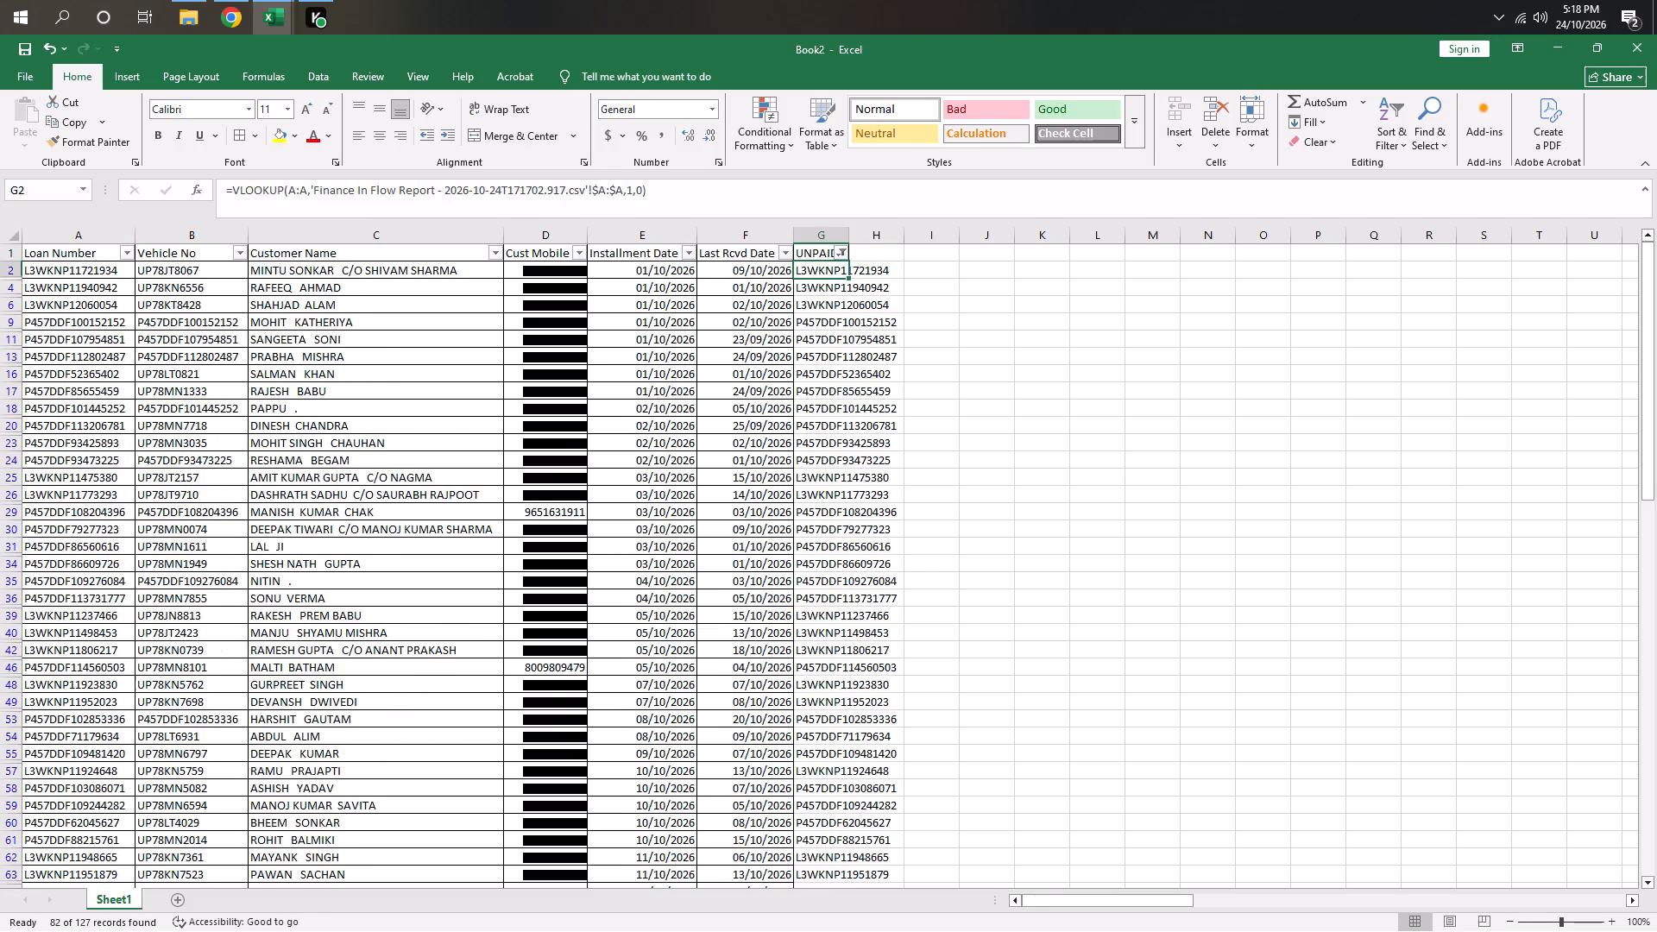
text(PAID)
key(Return)
key(Left)
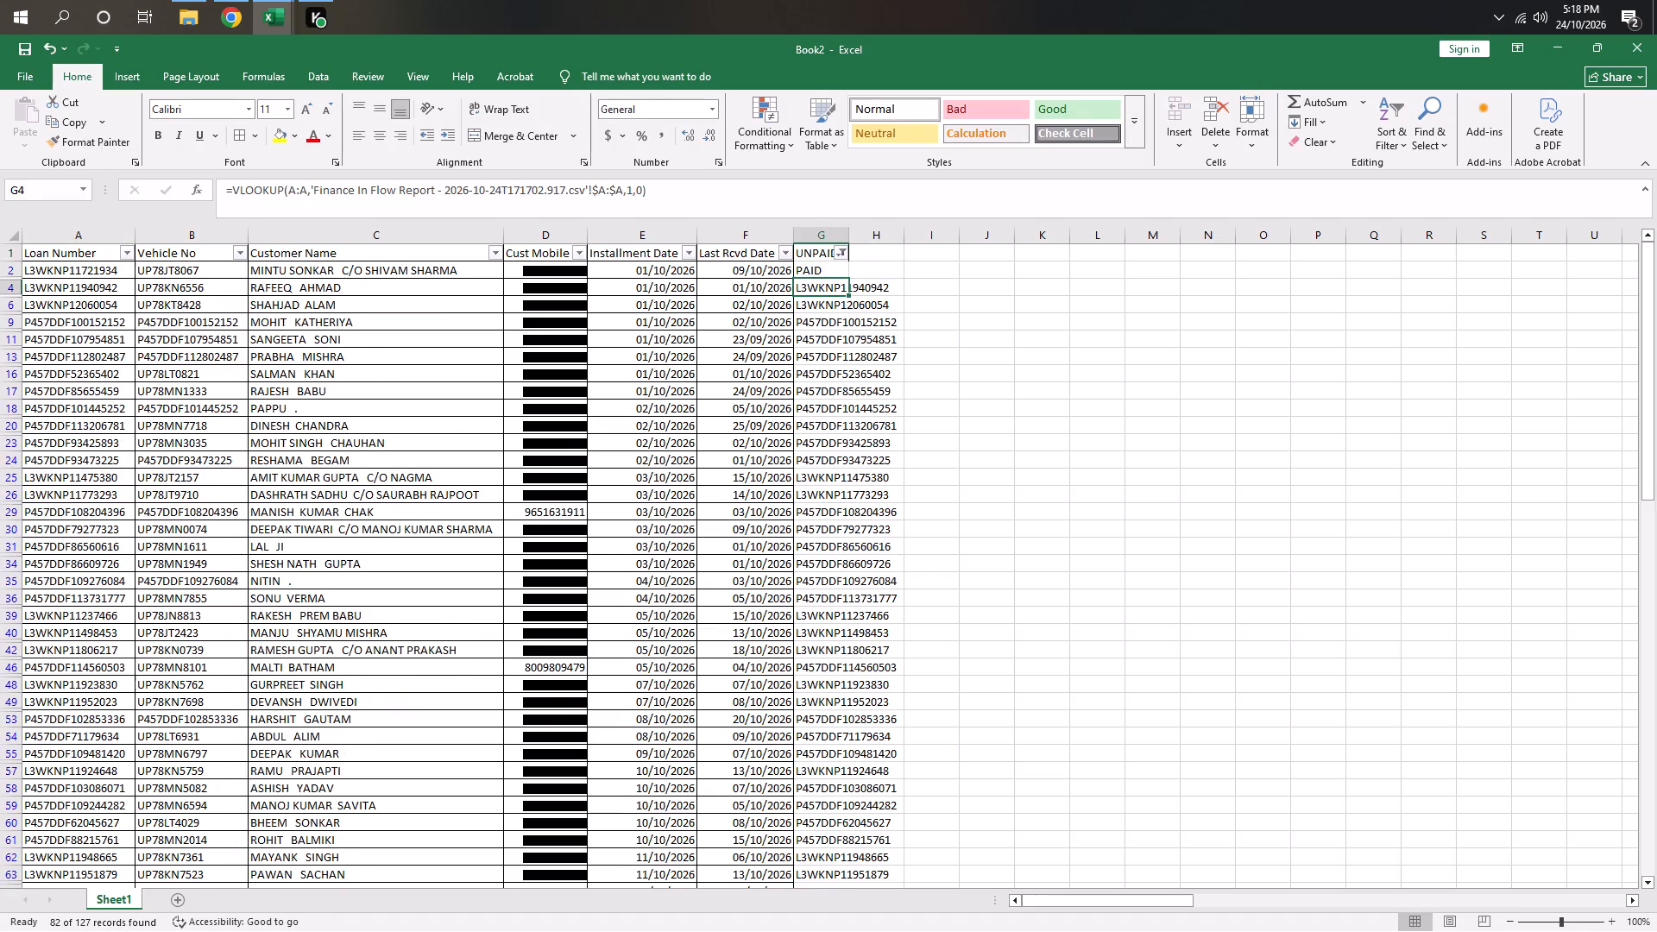
key(ctrl+Down)
key(Right)
key(Down)
key(Up)
key(ctrl+shift+Up)
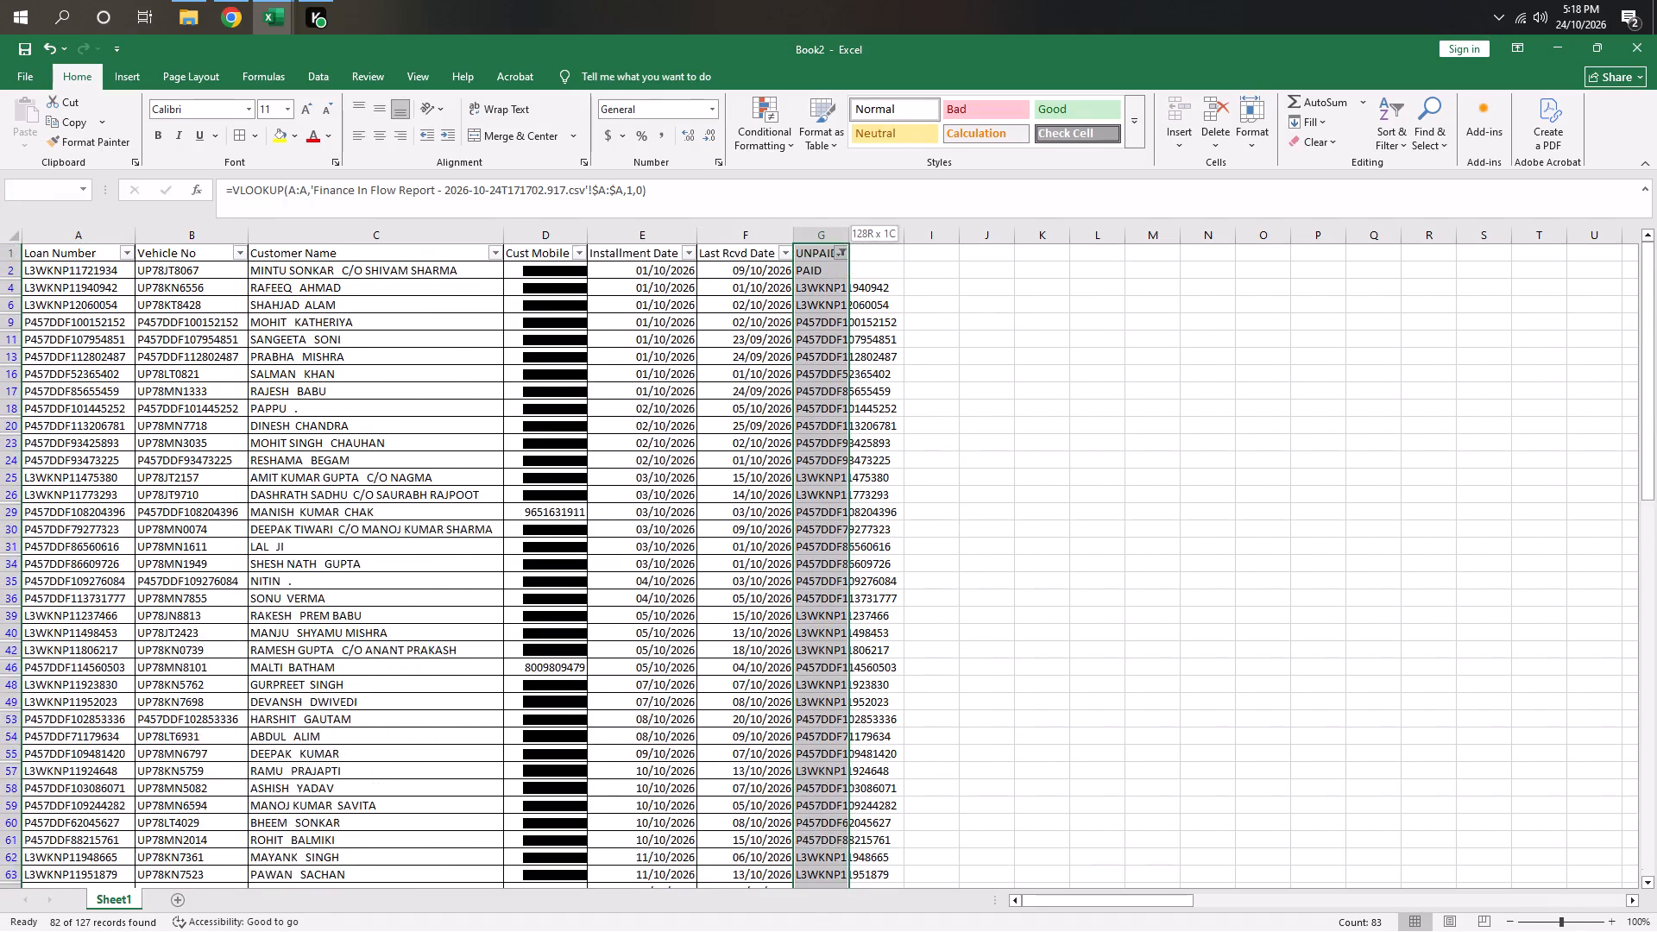
key(shift+Up)
key(shift+Down)
key(ctrl+d)
Clear the current filter and filter the UNPAID column to only the #N/A rows.
key(ctrl+a)
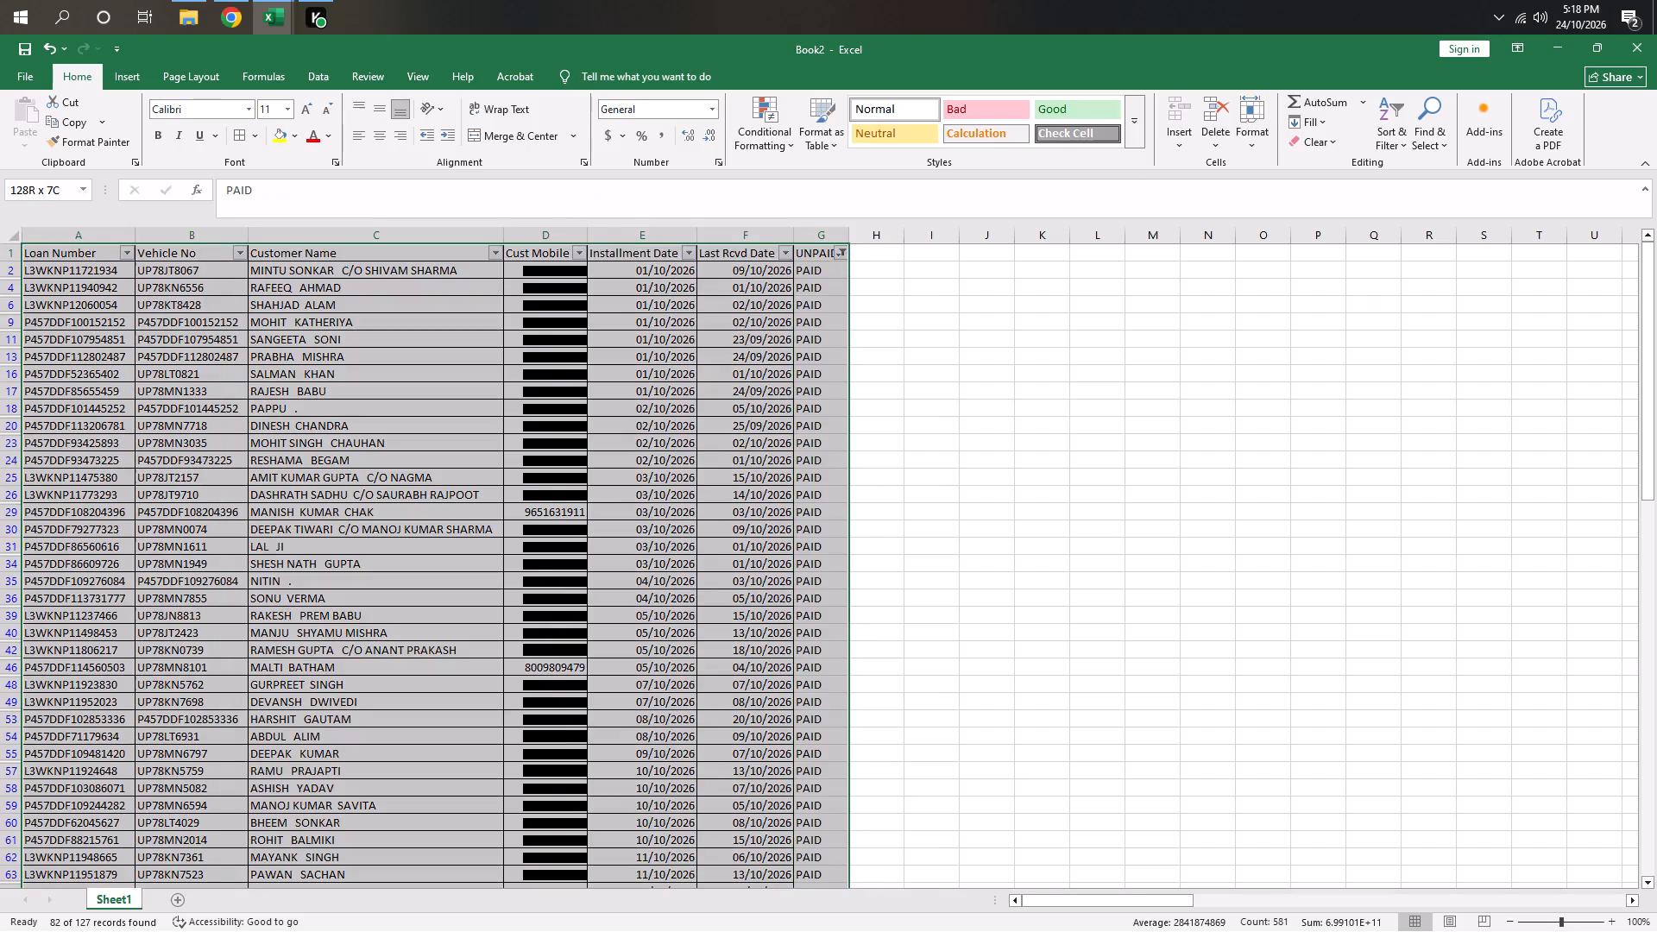
key(alt+d)
text(FS)
click(835, 249)
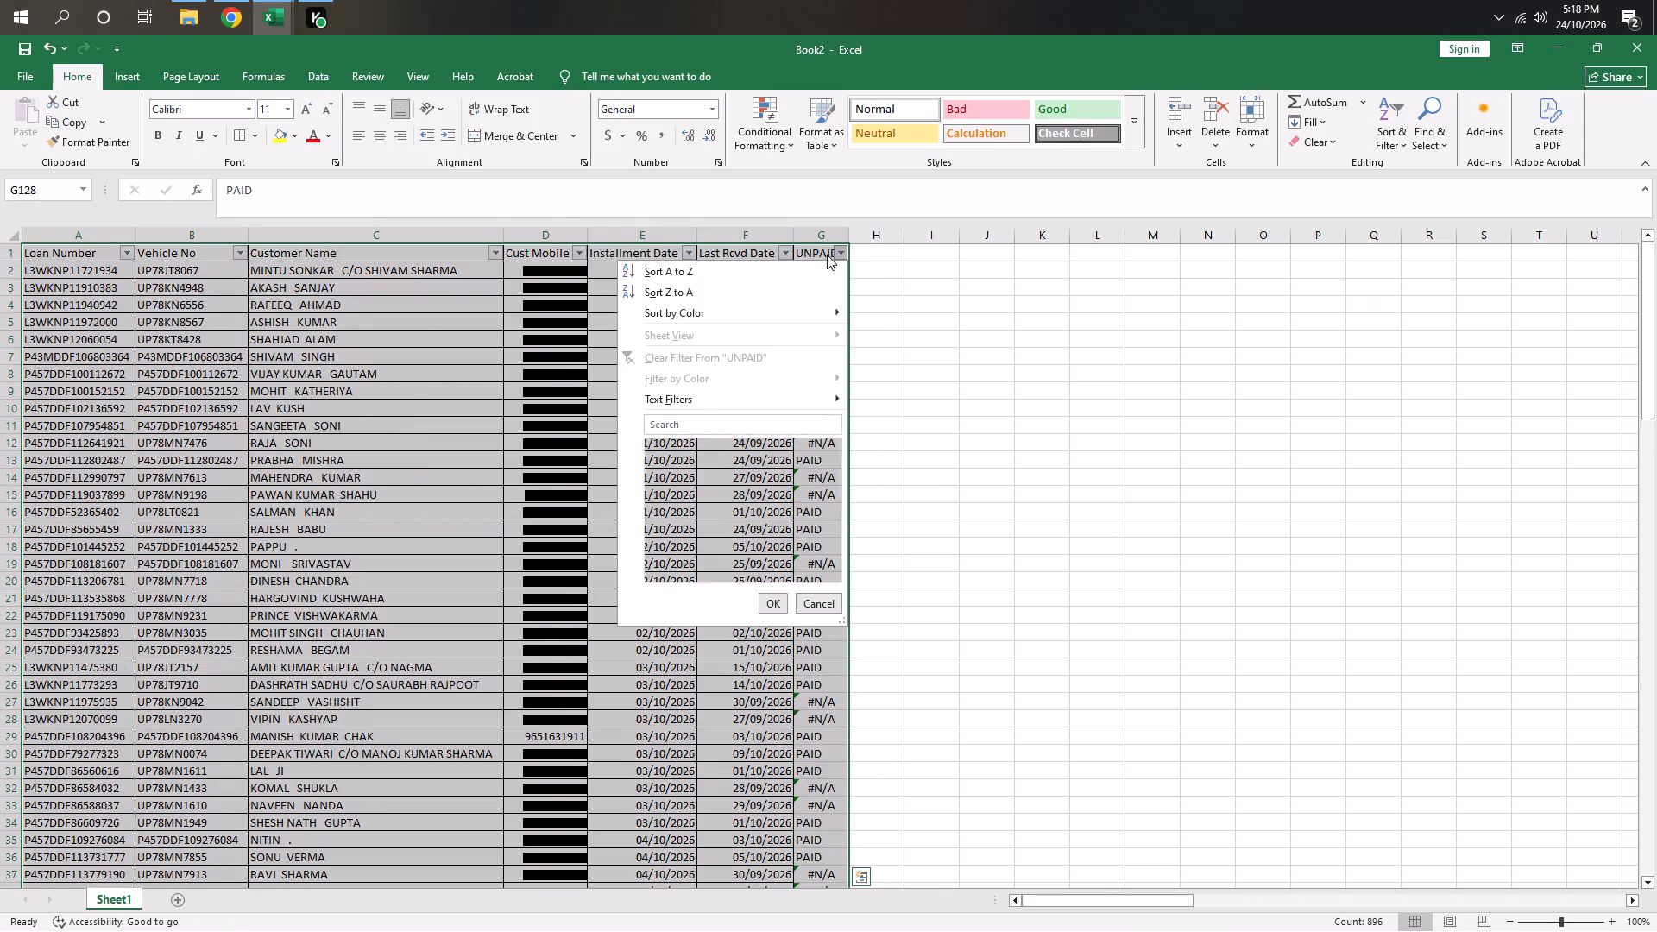
click(681, 445)
click(684, 477)
click(770, 601)
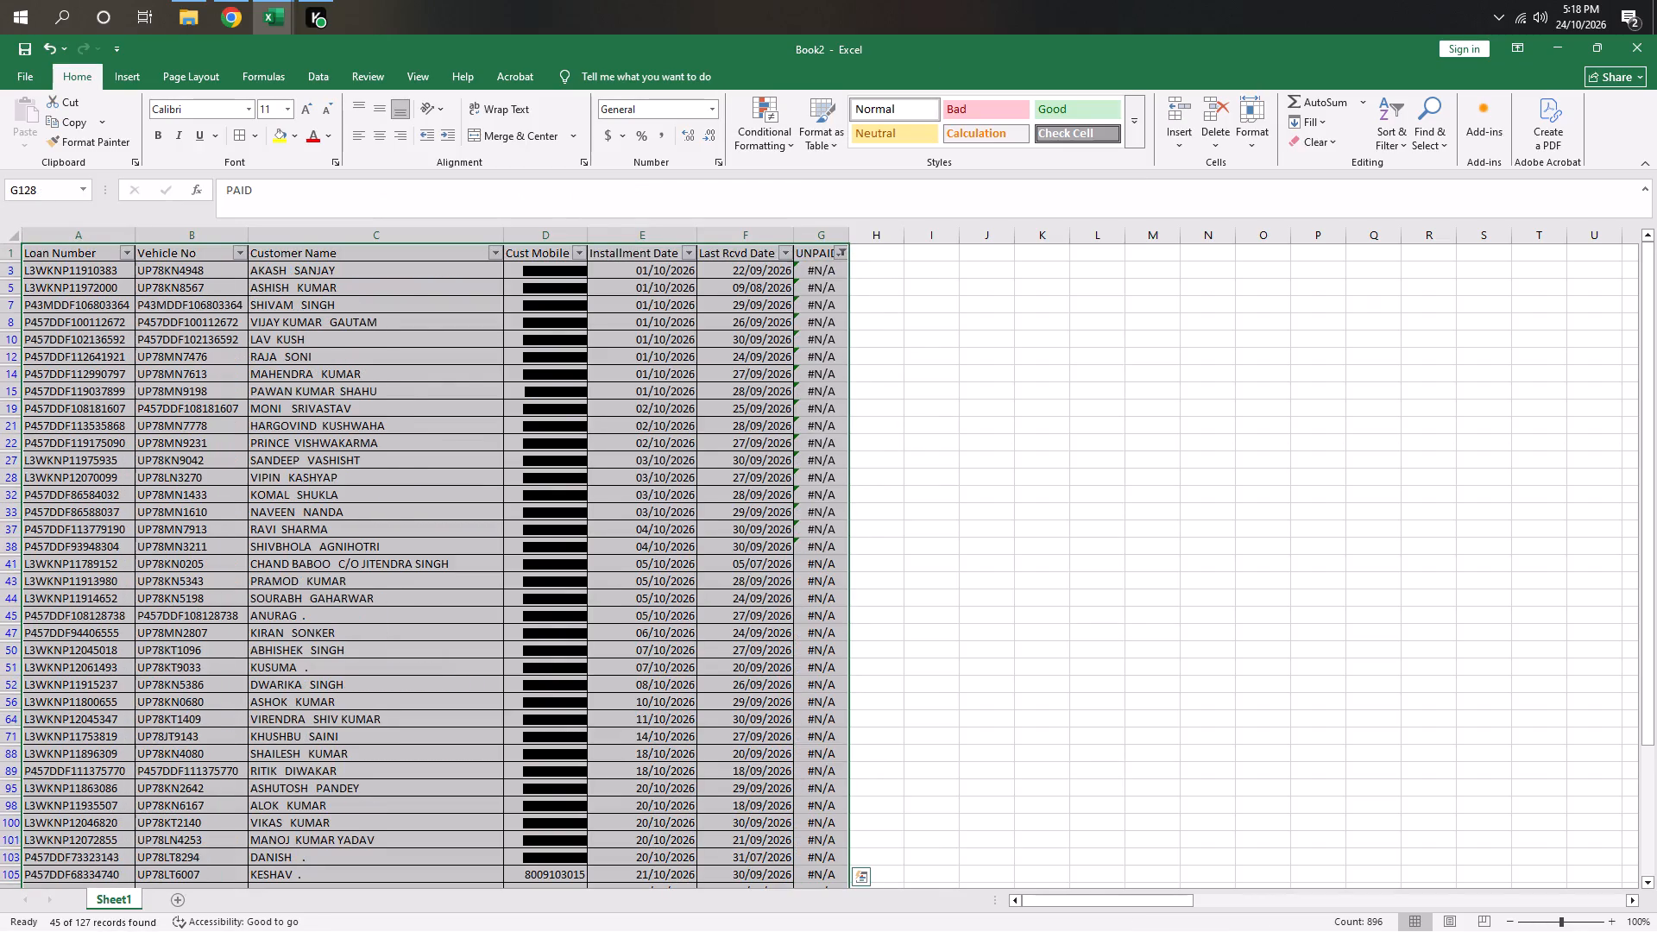
Delete the #N/A entries from the UNPAID column and clear the filter to show all loans.
click(828, 265)
key(ctrl+shift+Down)
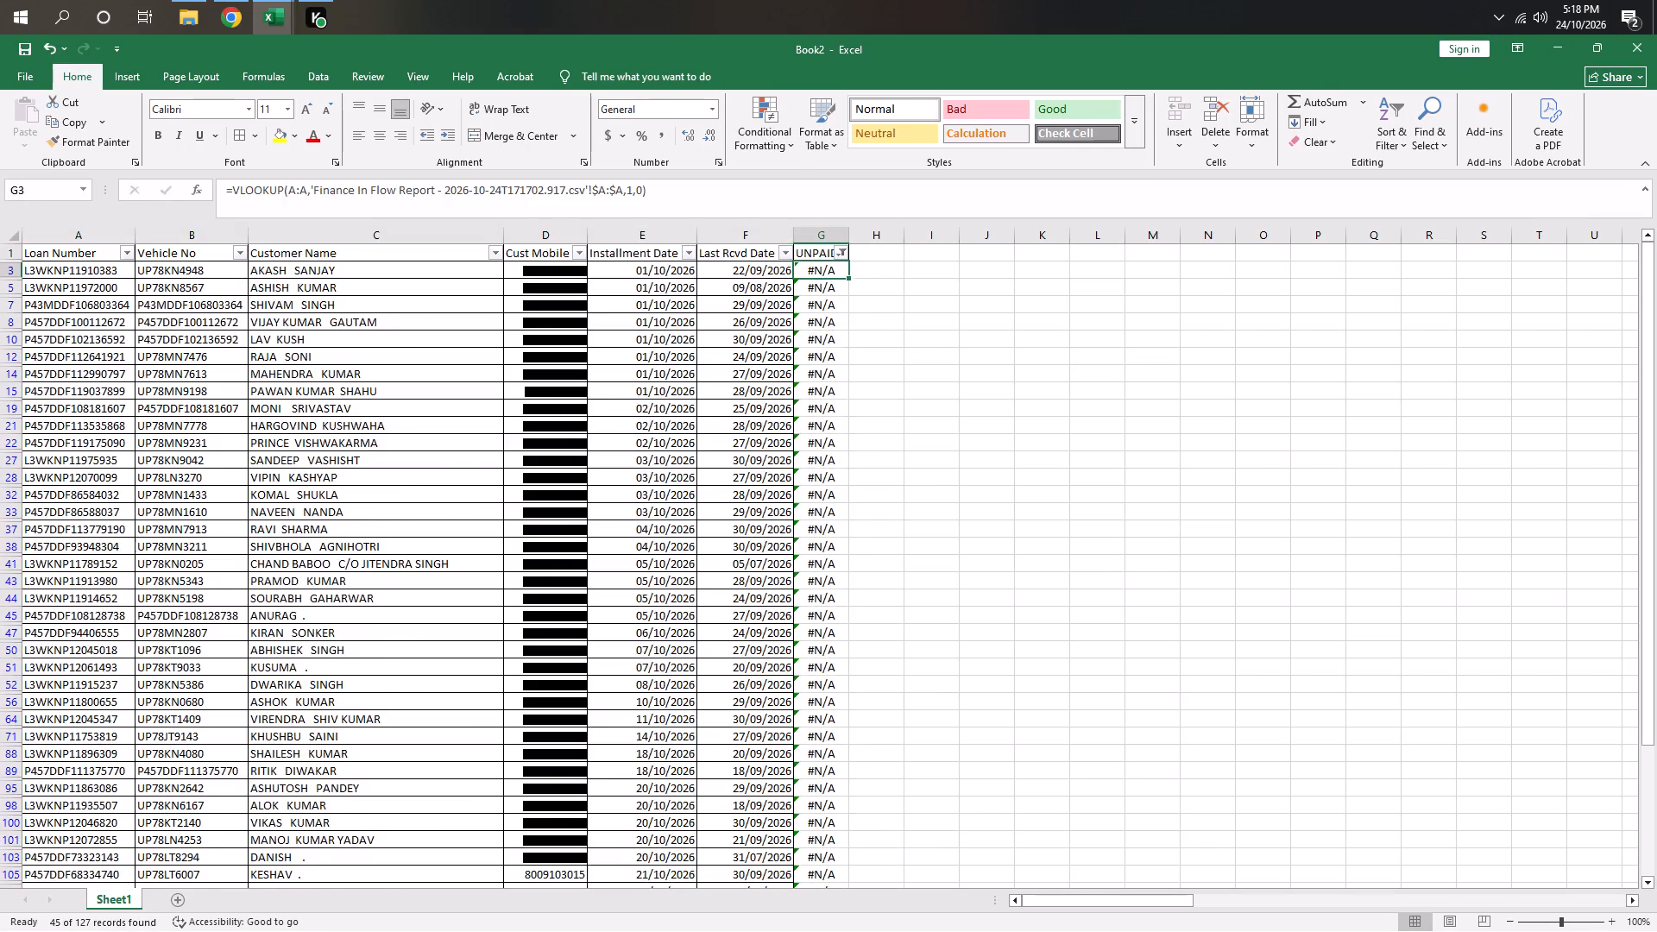
key(Delete)
key(ctrl+a)
key(alt+d)
text(FS)
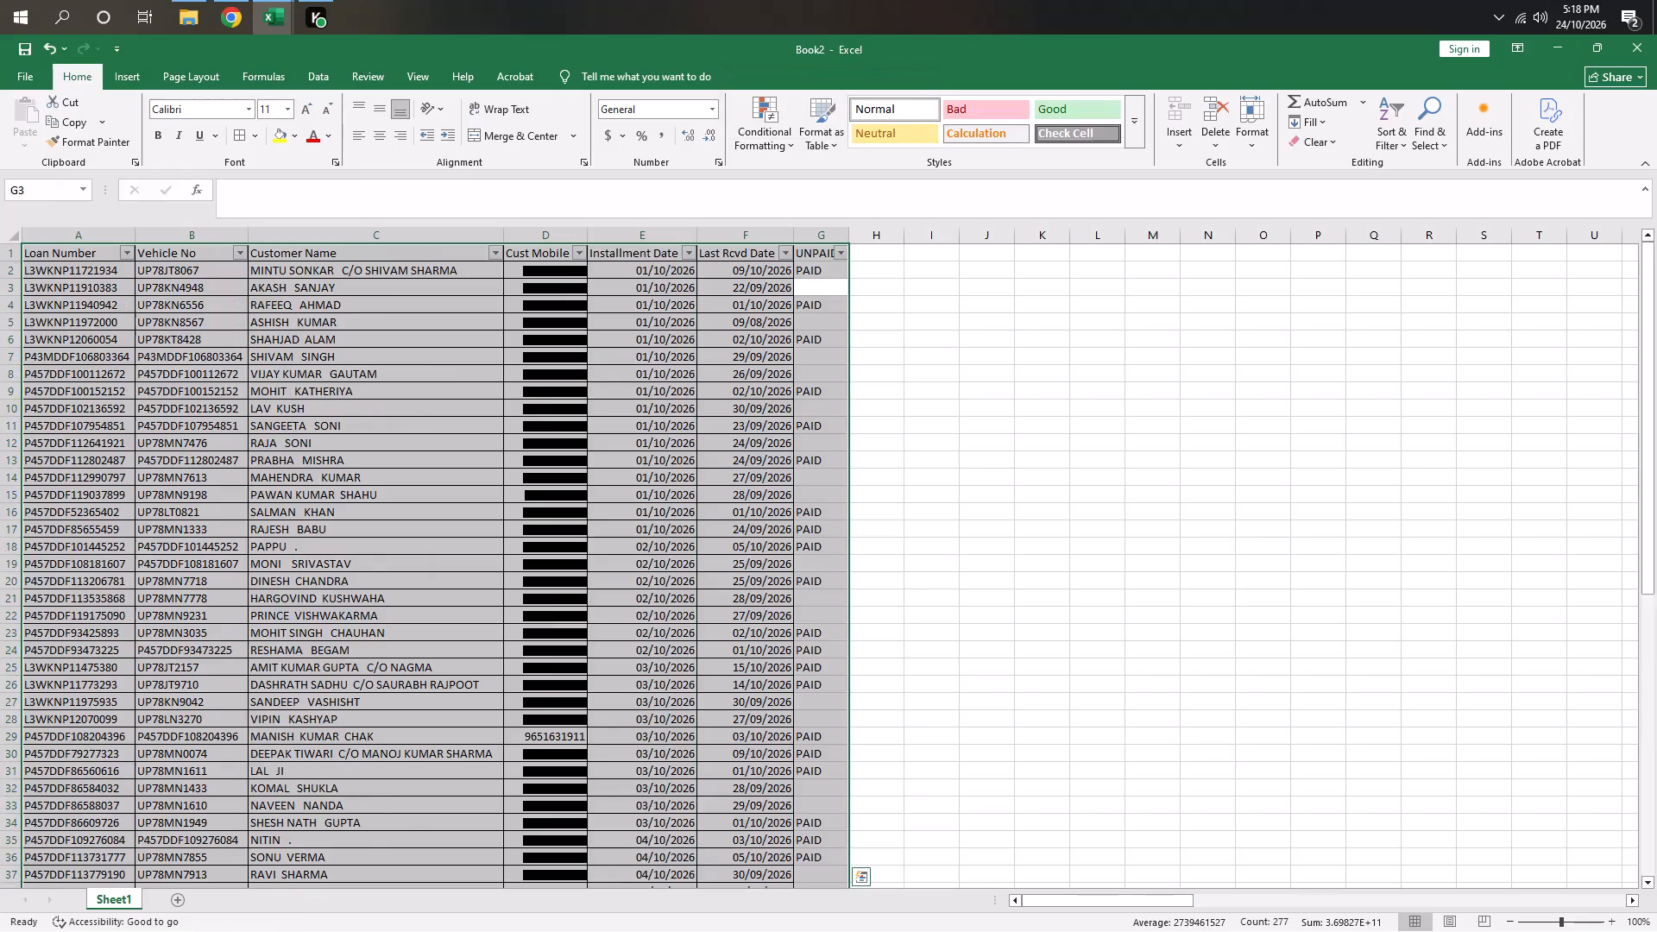
Apply all borders to the whole loan table, including the UNPAID column.
key(alt+h)
text(BA)
click(747, 302)
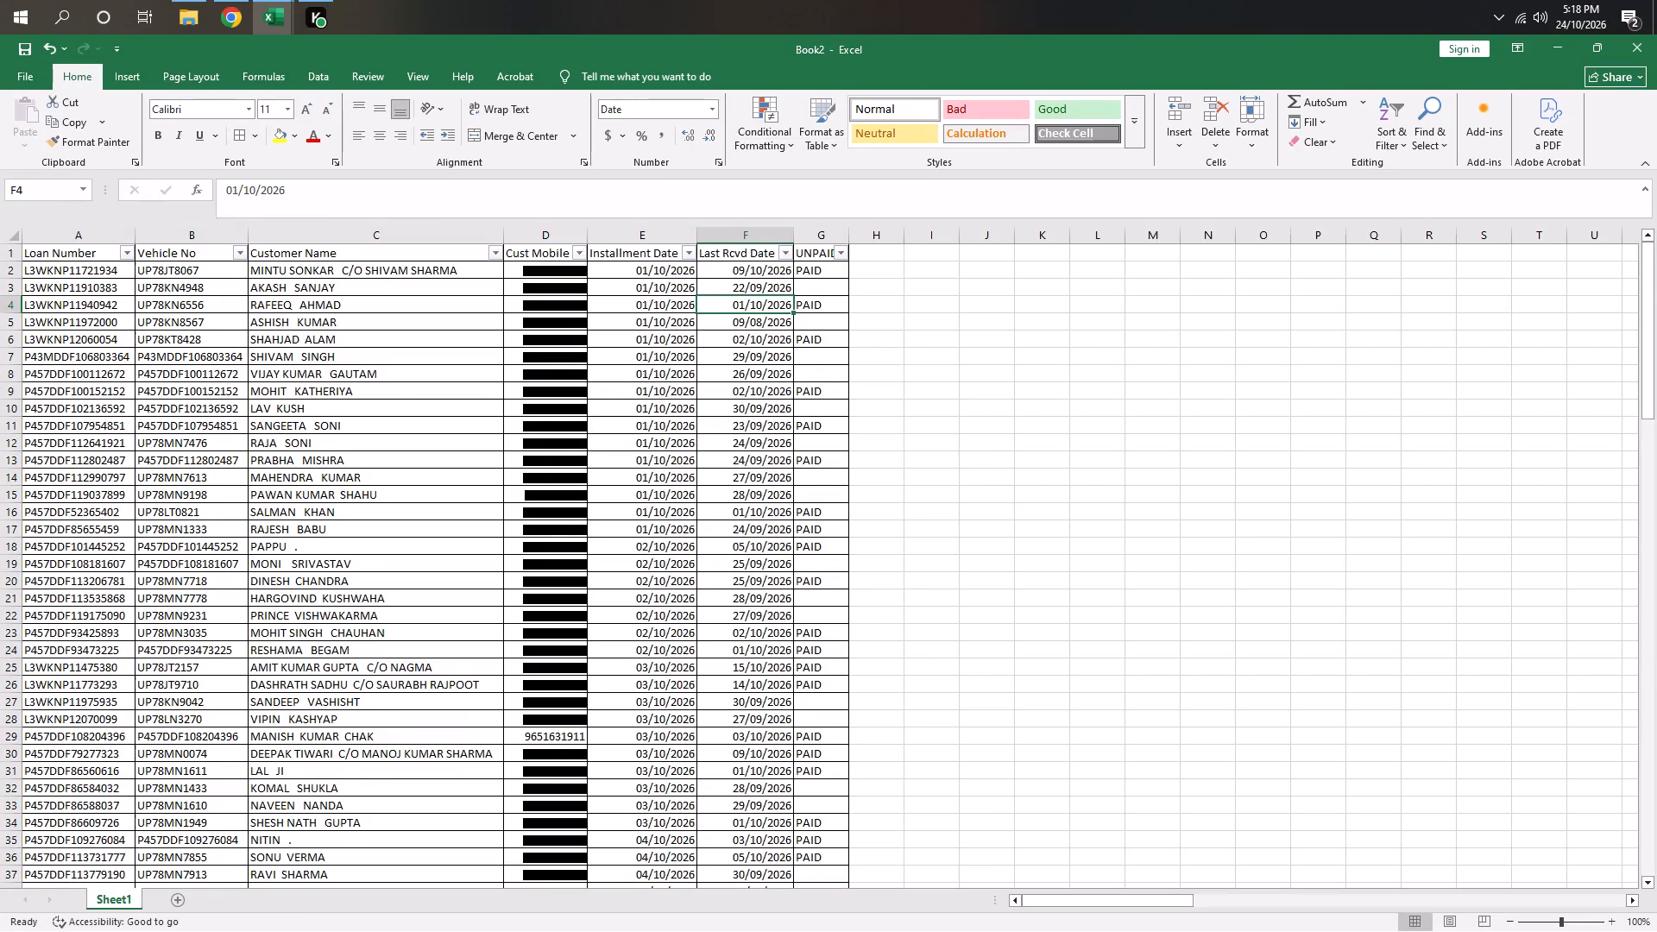
Make the header row bold from Loan Number through UNPAID.
scroll(461, 423, down, 4)
scroll(461, 423, up, 8)
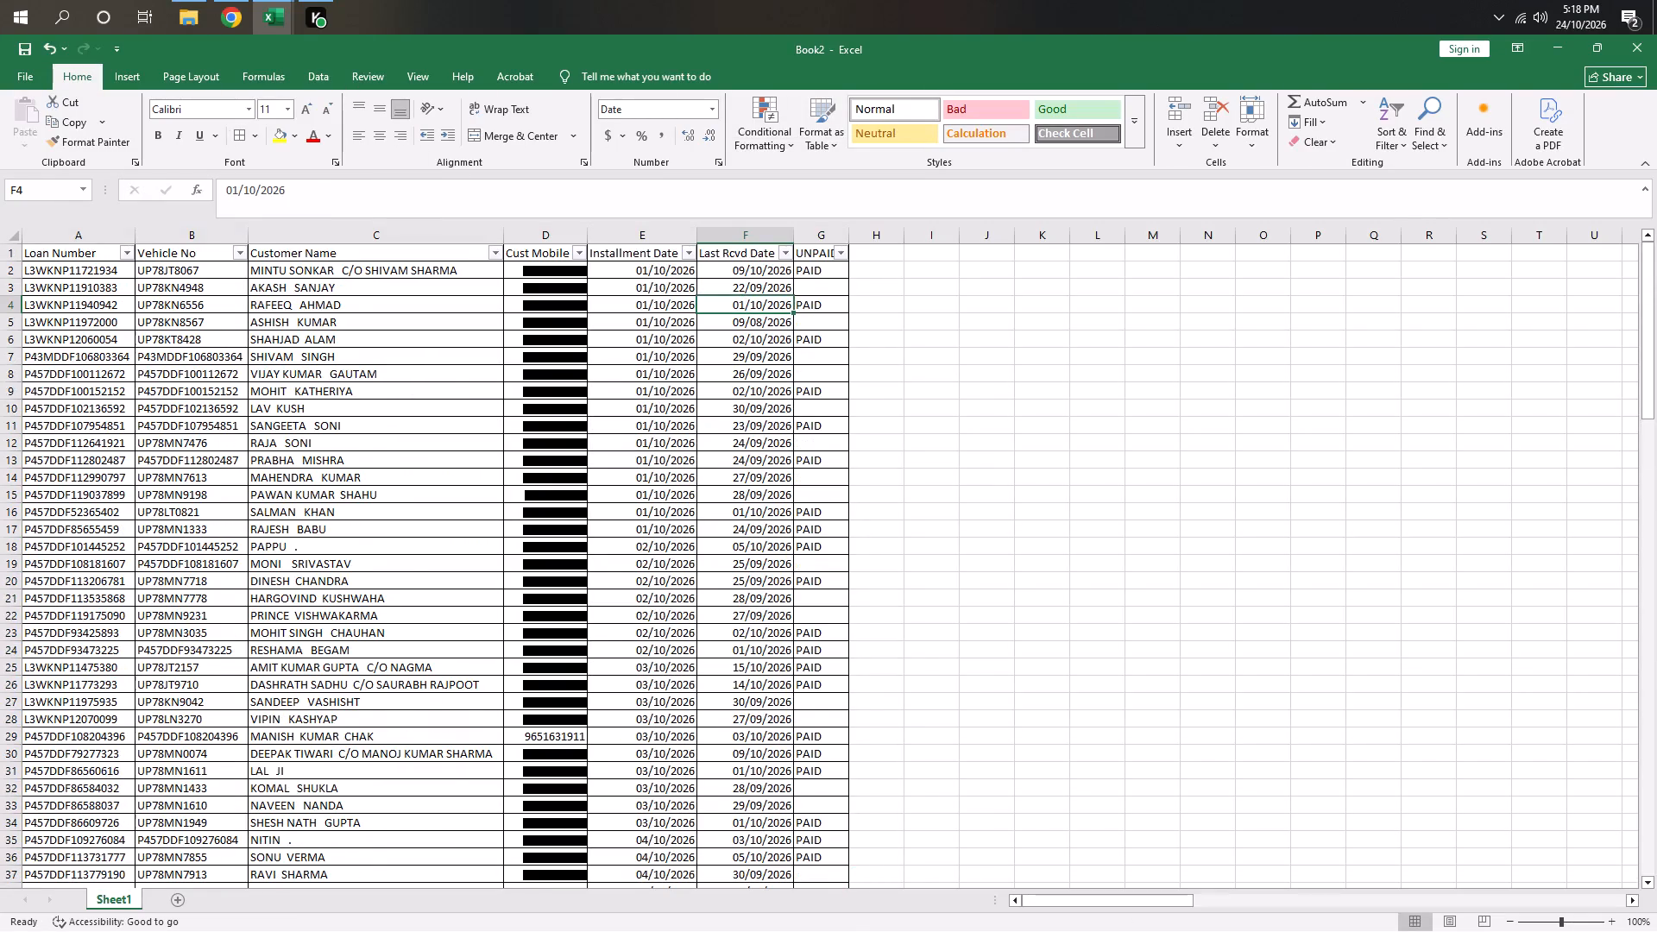
scroll(463, 423, up, 3)
click(129, 299)
drag(92, 252, 770, 238)
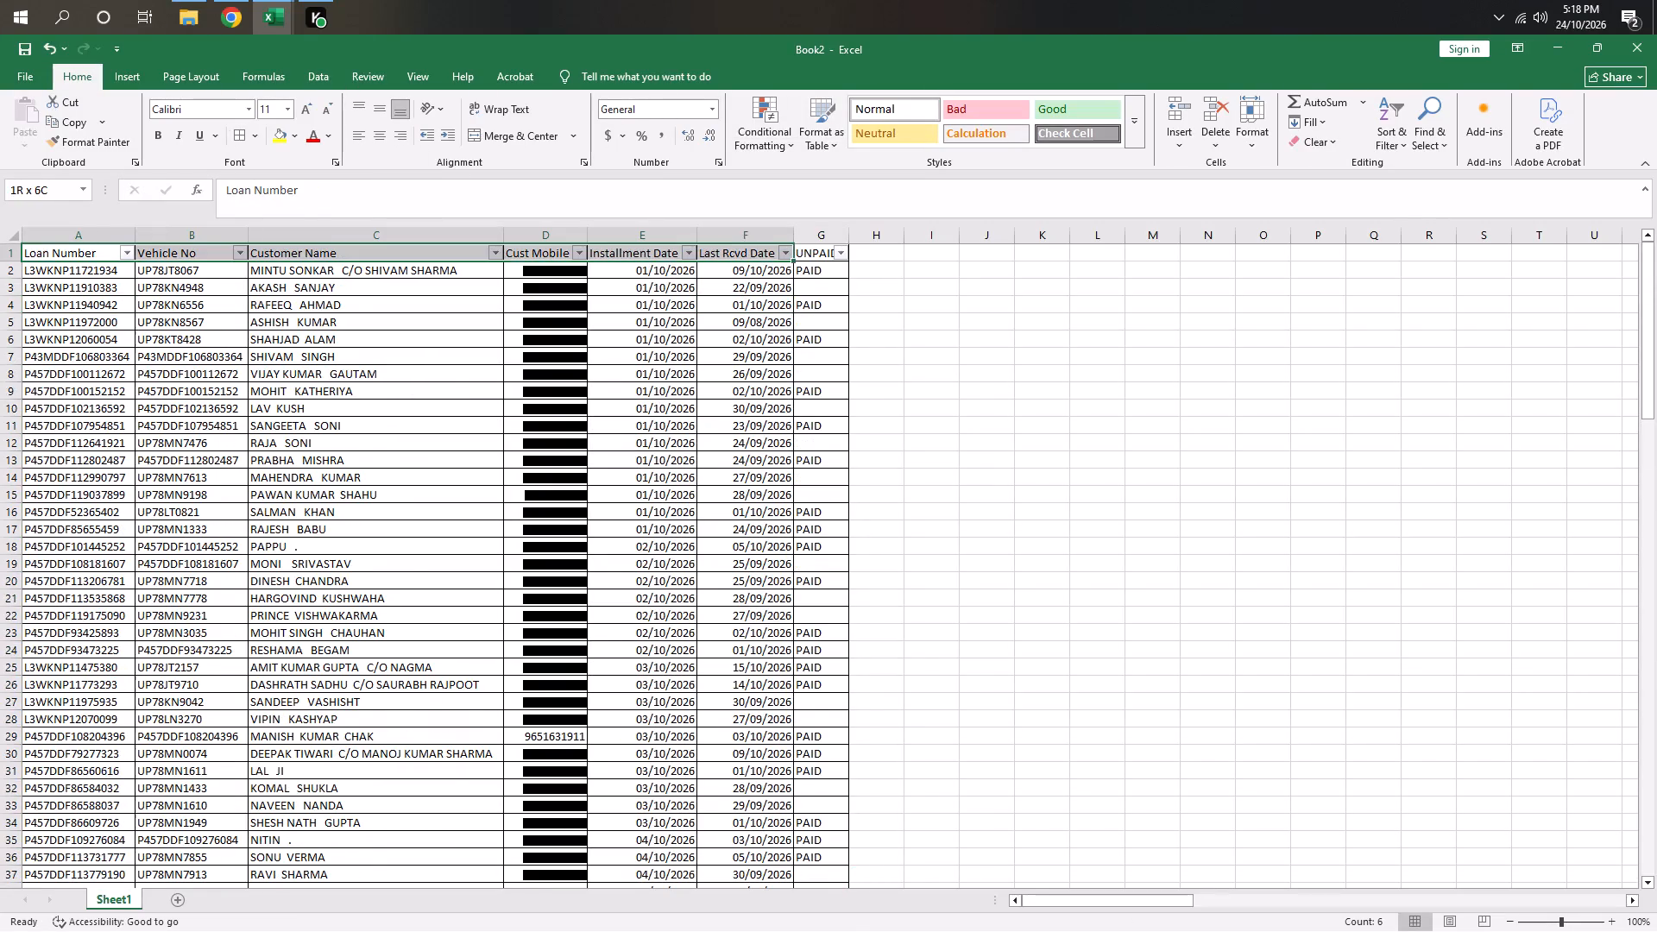
drag(770, 238, 795, 248)
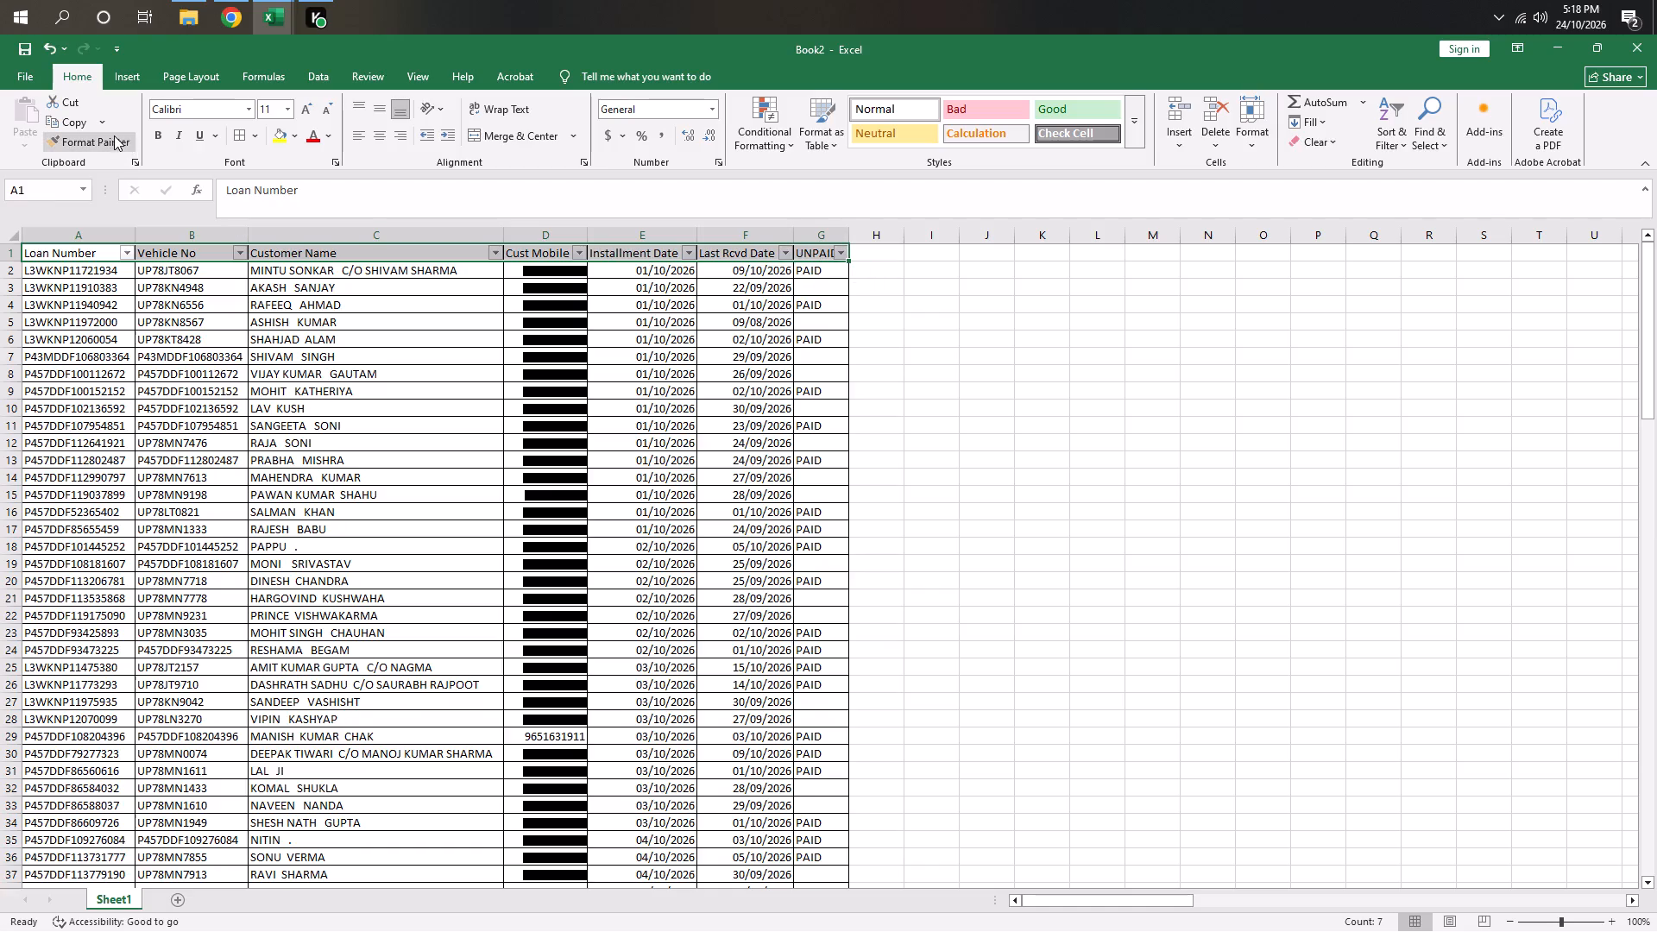
click(159, 138)
Set the loan list's print layout to landscape orientation and centre it horizontally on the page.
key(ctrl+a)
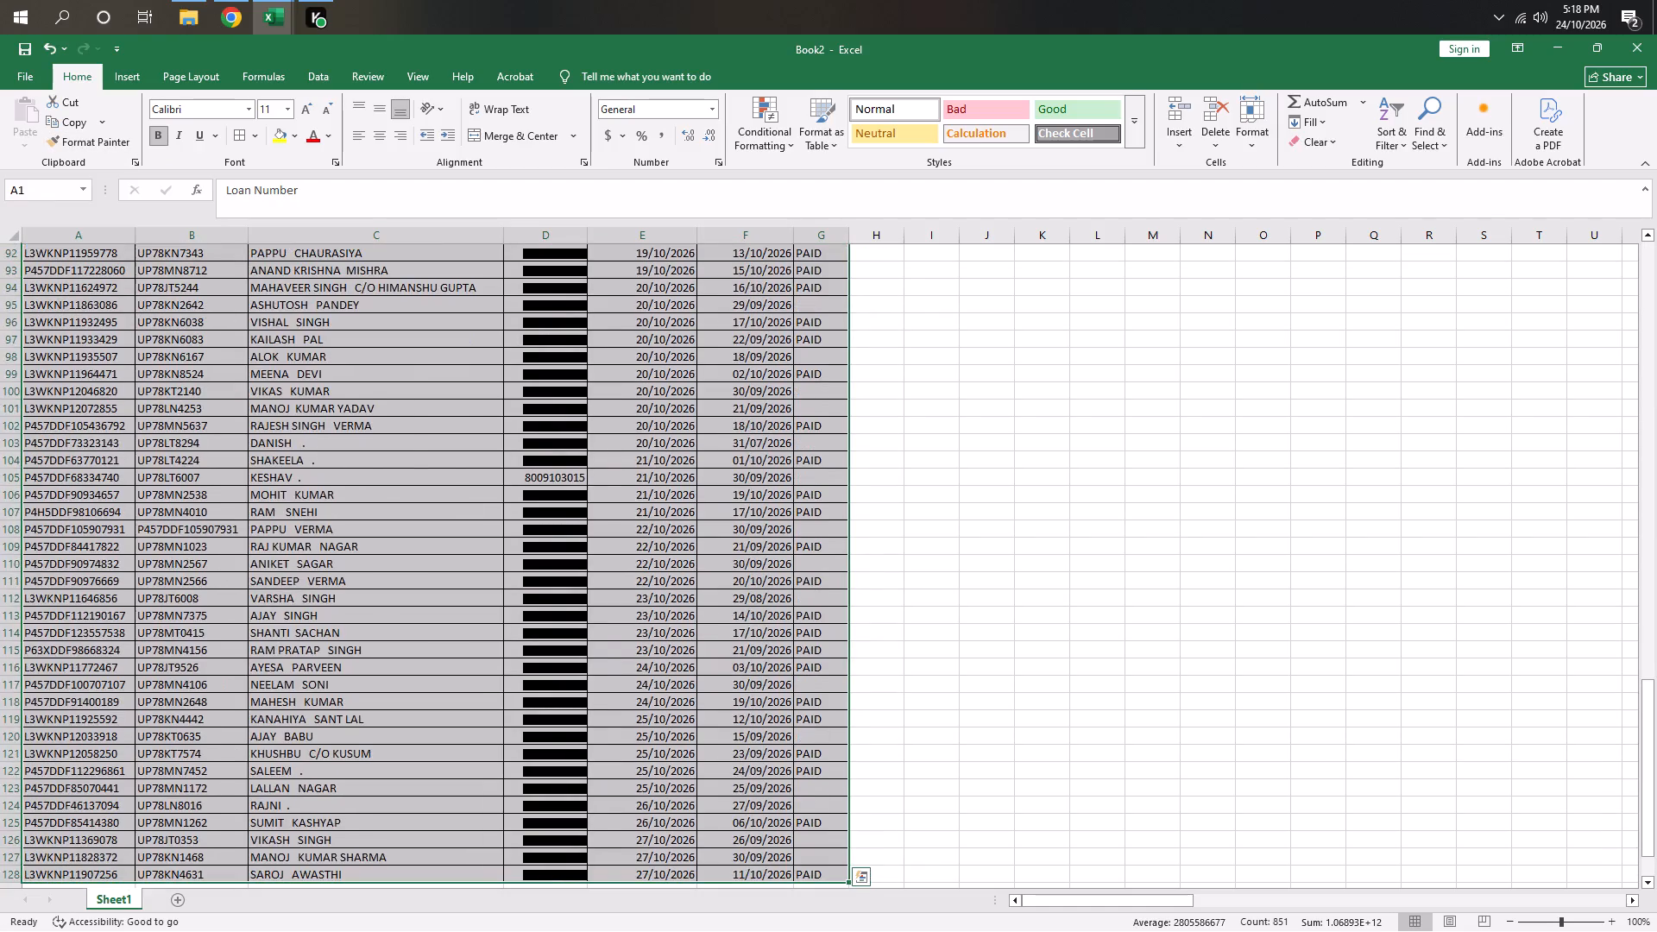
key(ctrl+p)
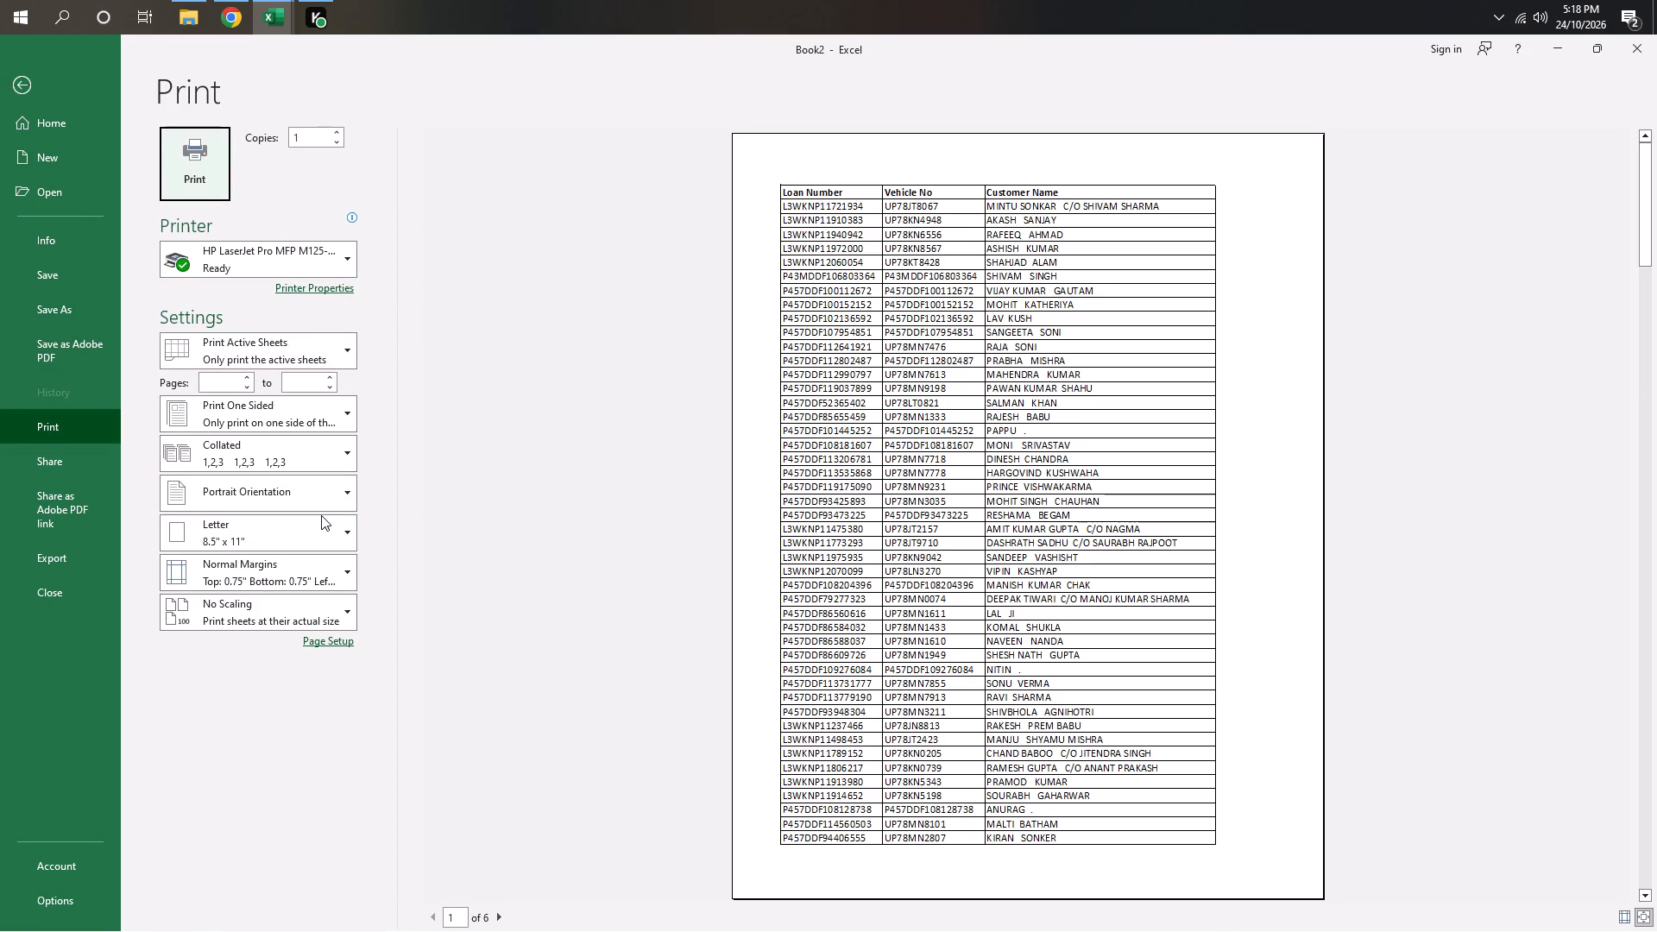
click(262, 497)
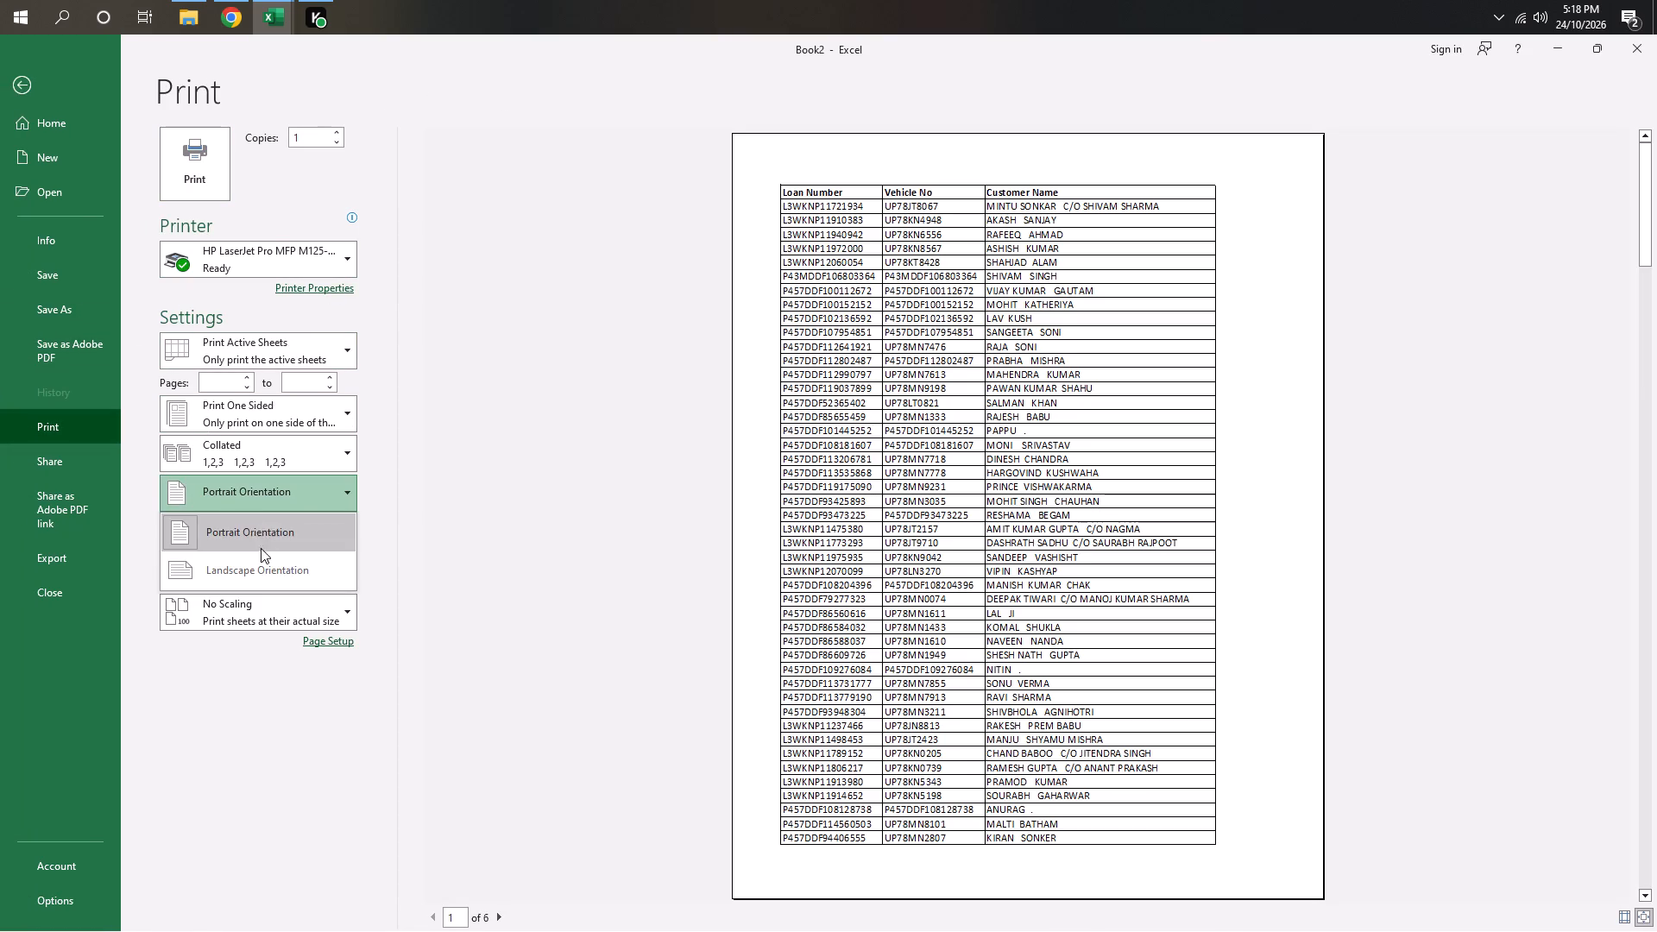
click(273, 561)
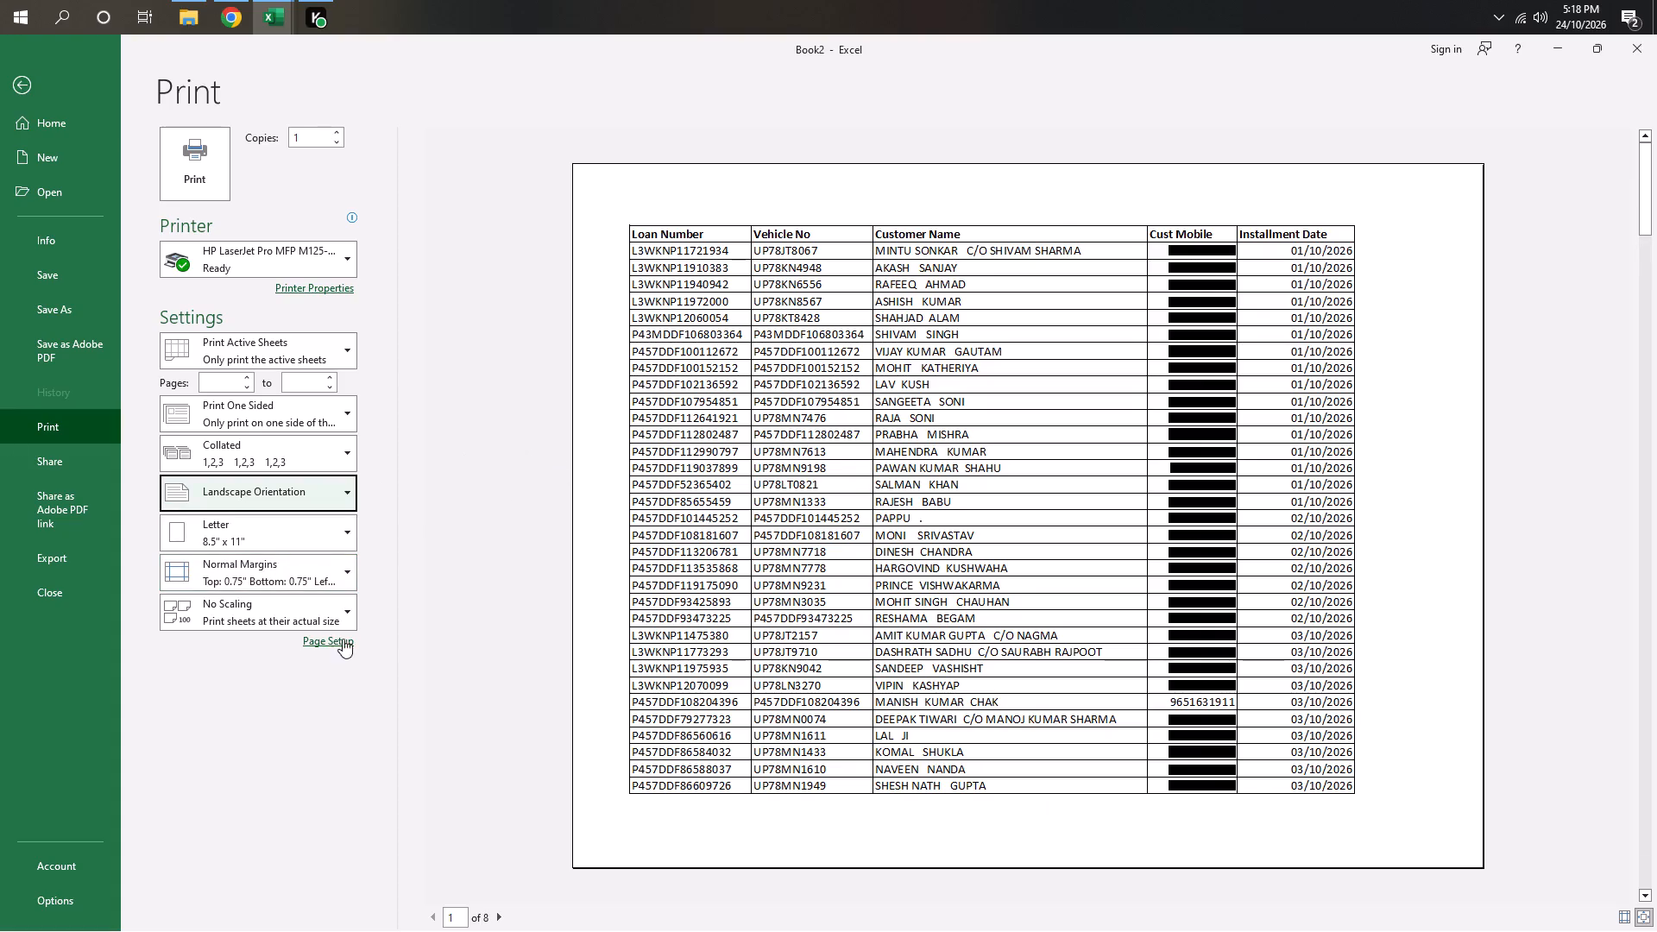
click(343, 644)
click(327, 268)
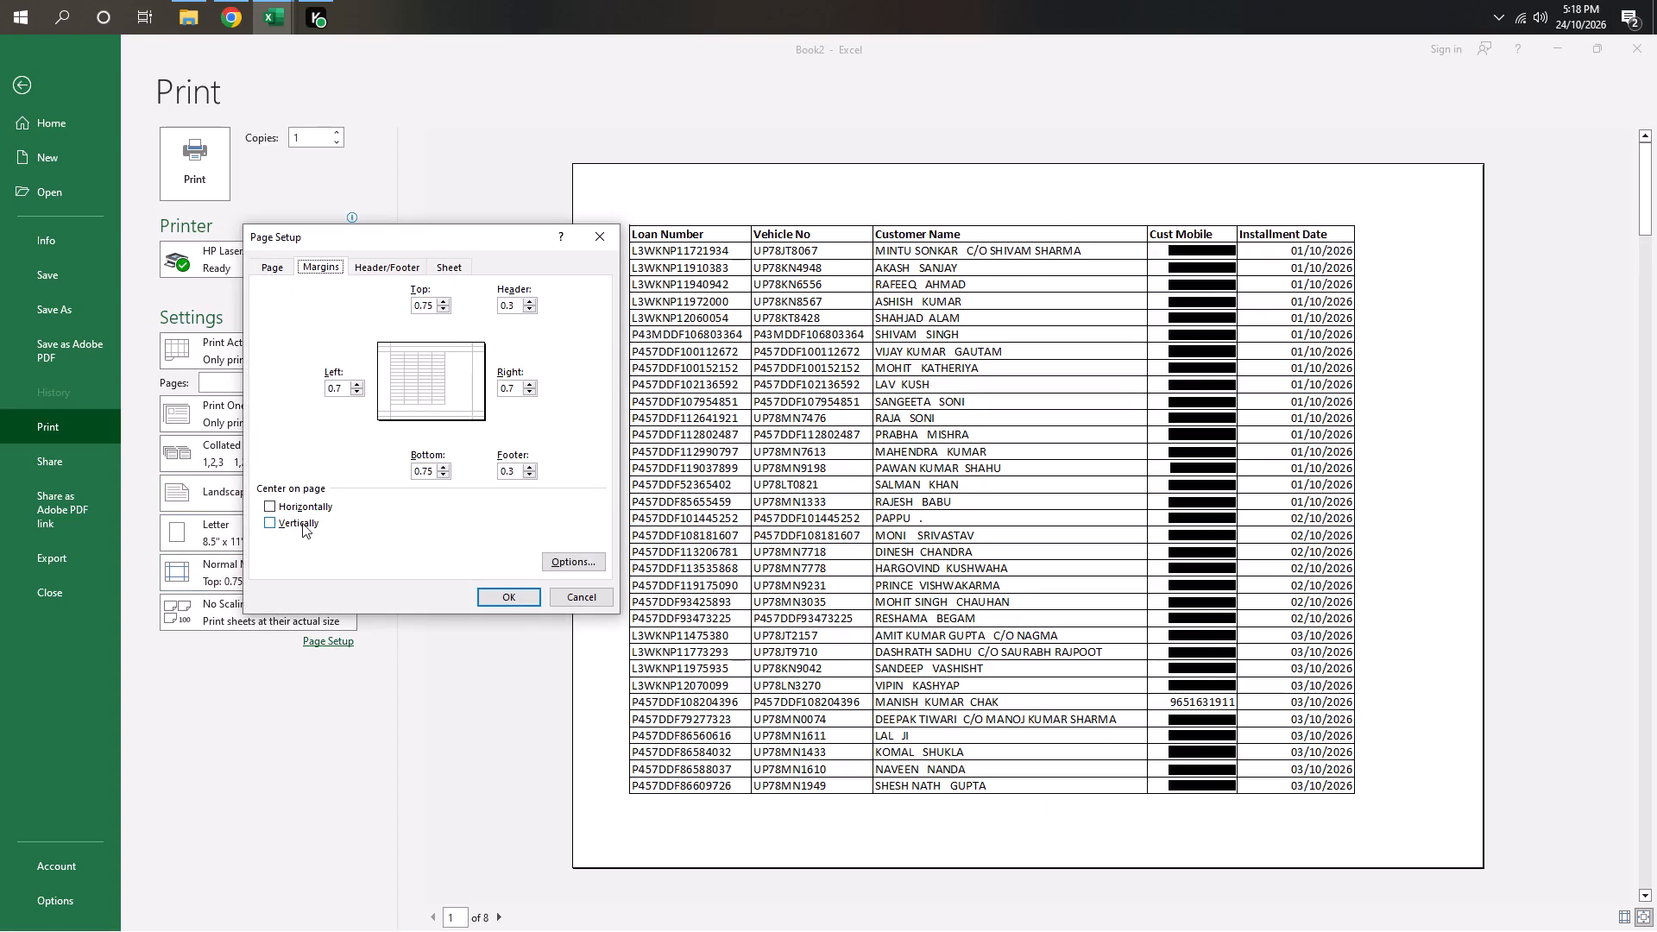
click(310, 509)
click(504, 589)
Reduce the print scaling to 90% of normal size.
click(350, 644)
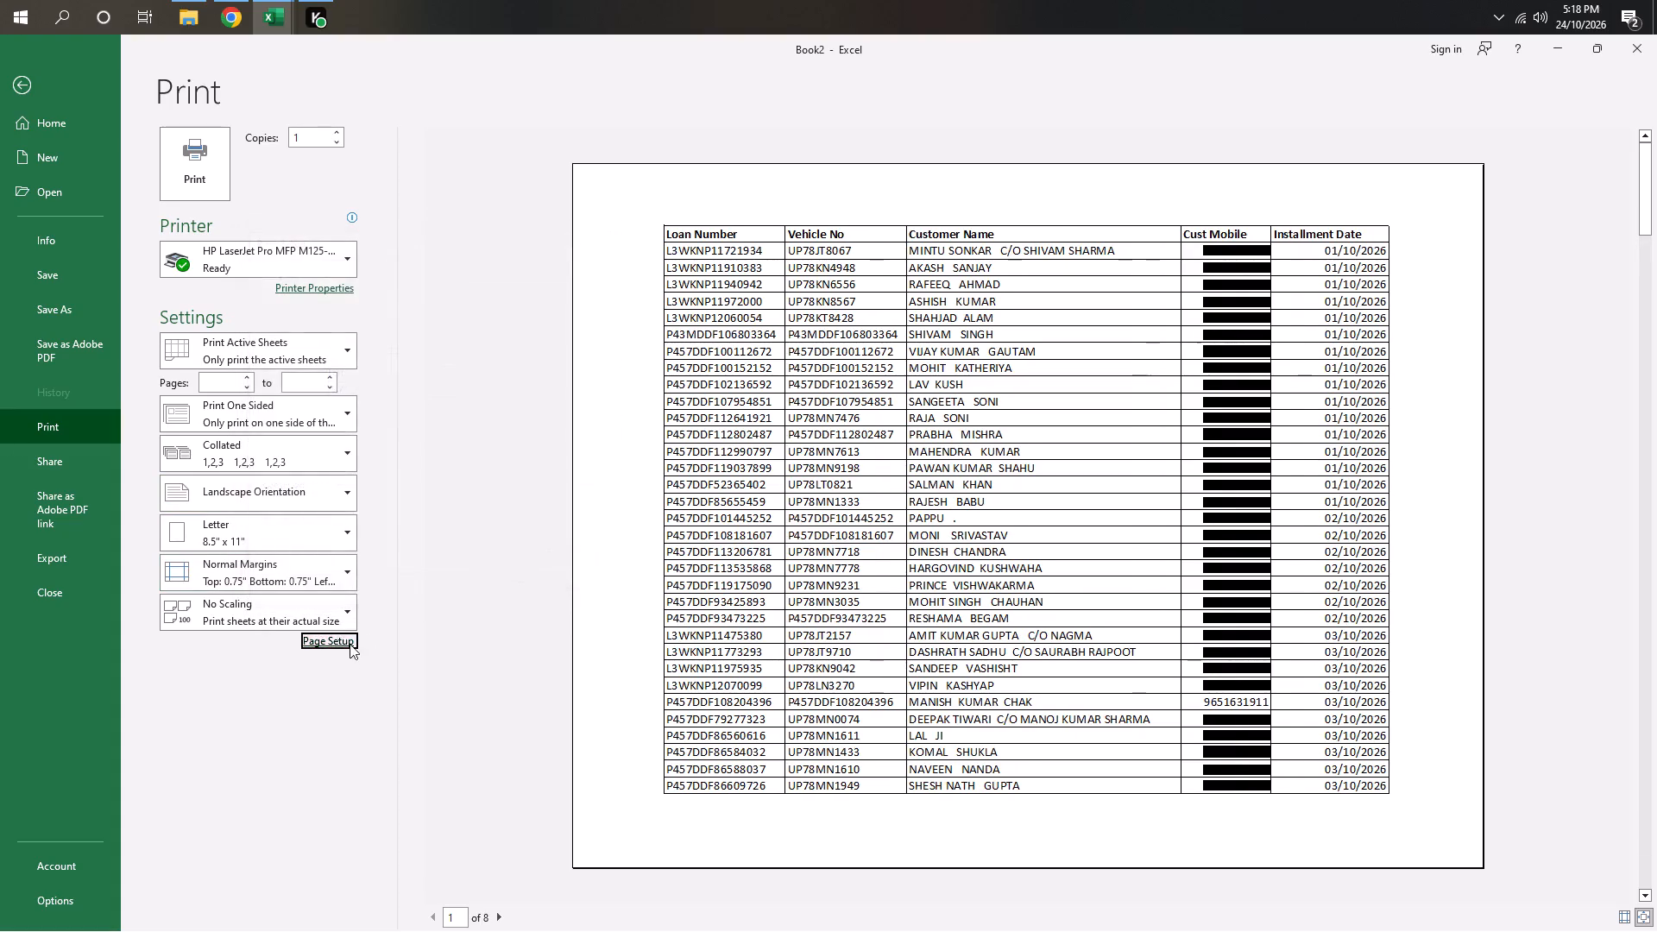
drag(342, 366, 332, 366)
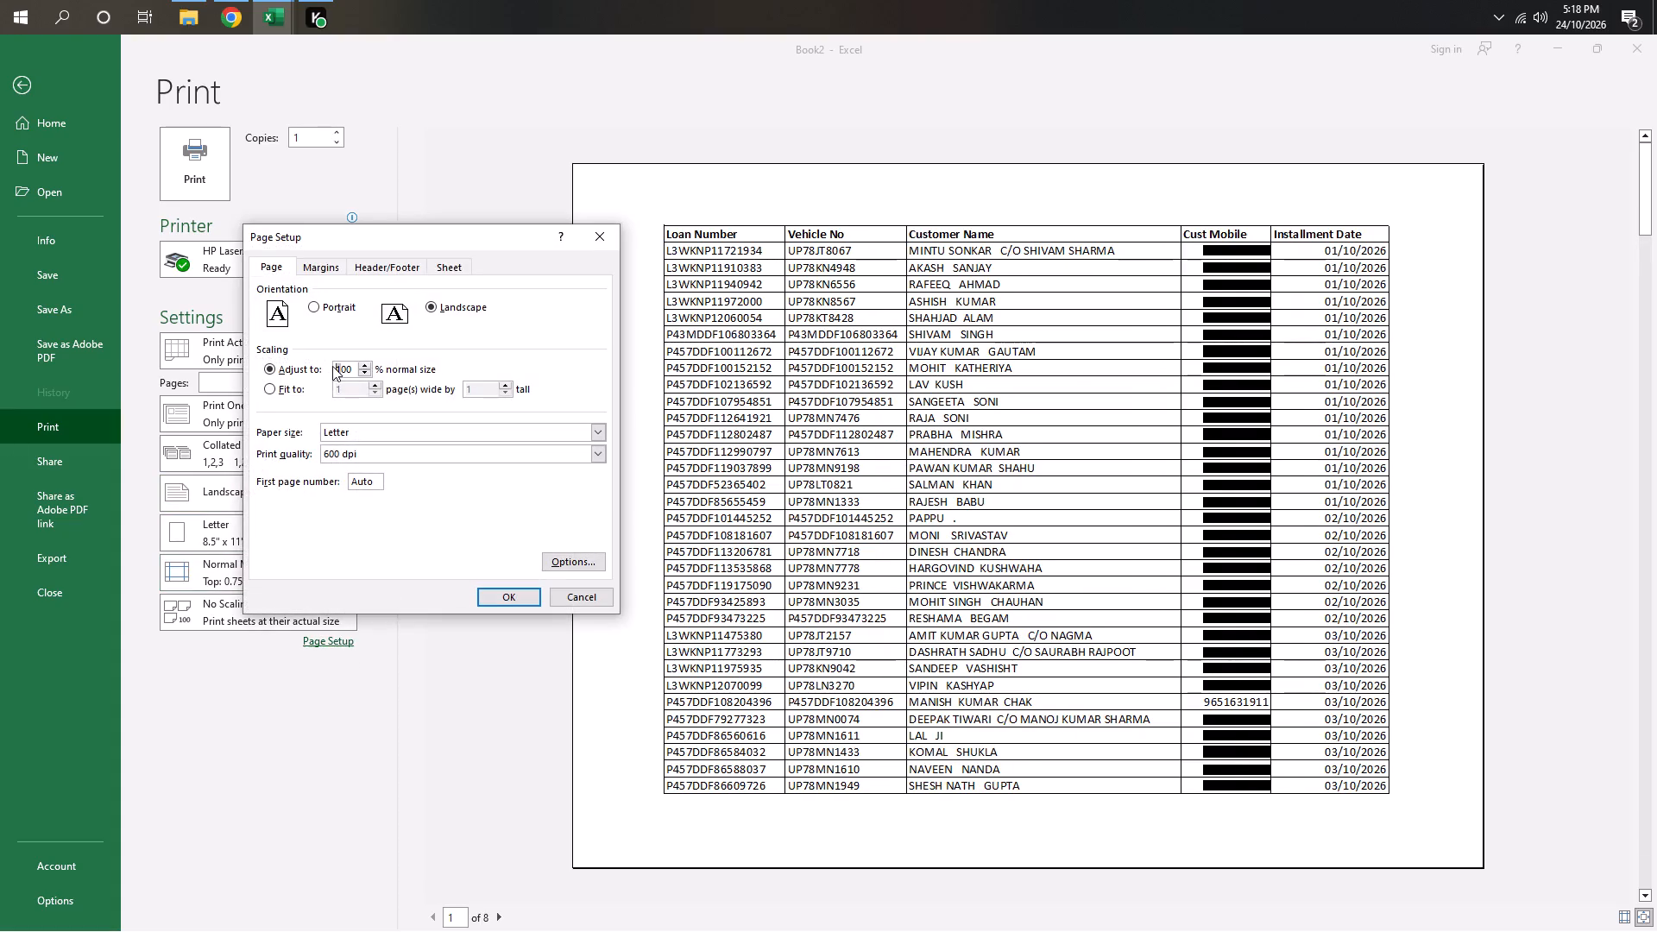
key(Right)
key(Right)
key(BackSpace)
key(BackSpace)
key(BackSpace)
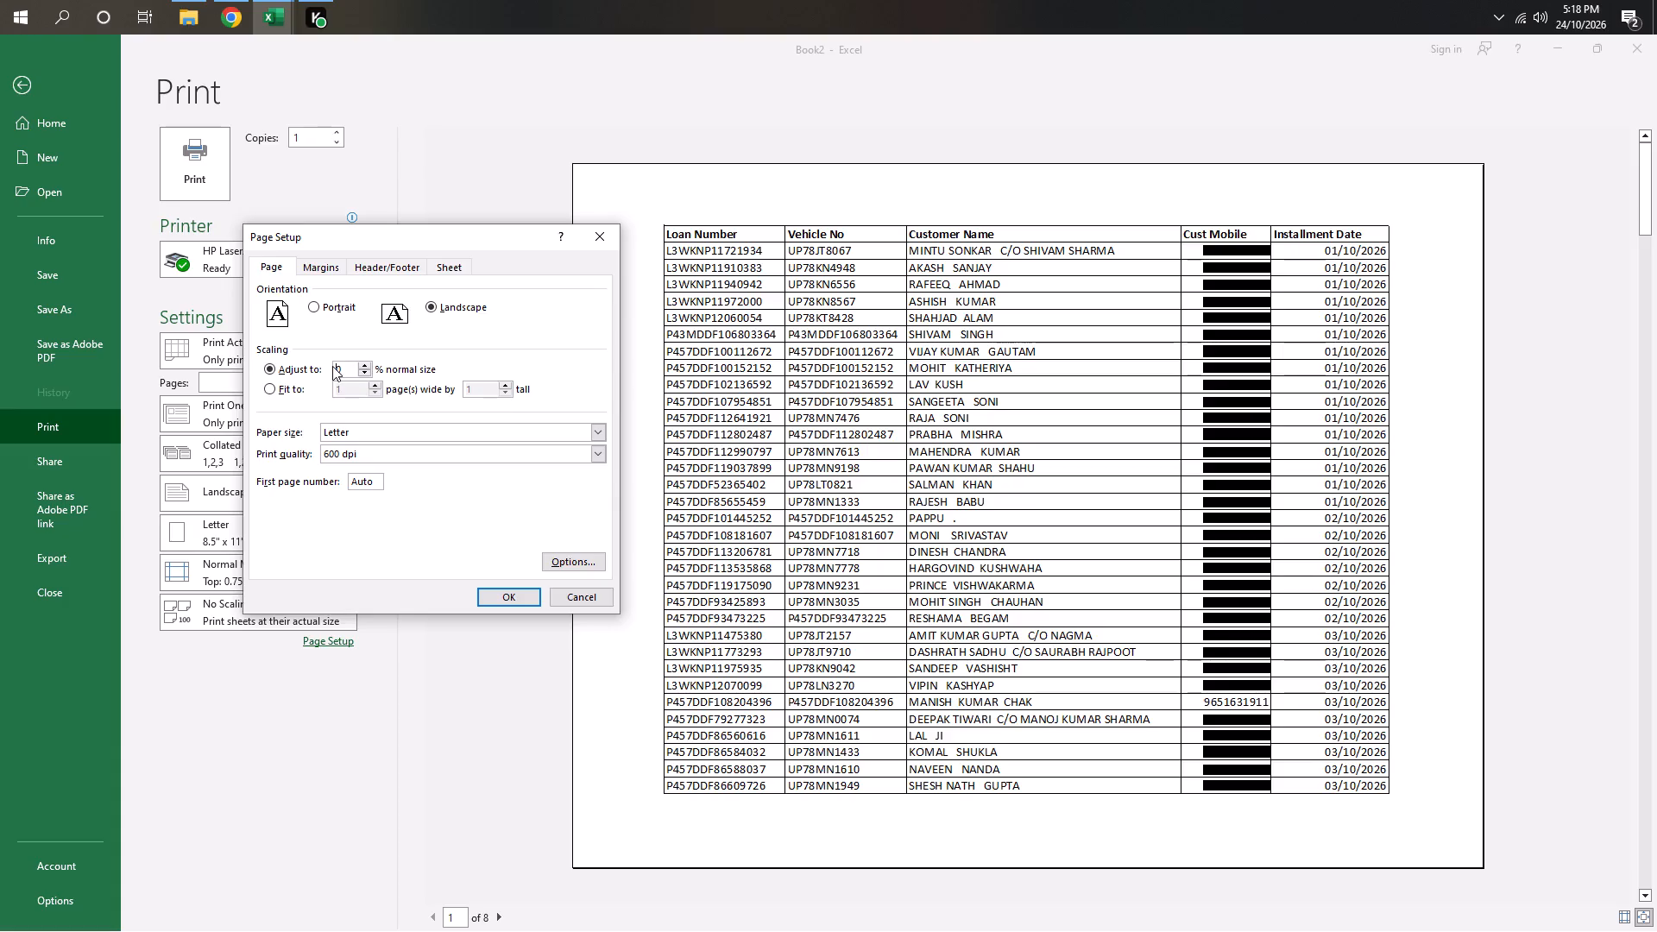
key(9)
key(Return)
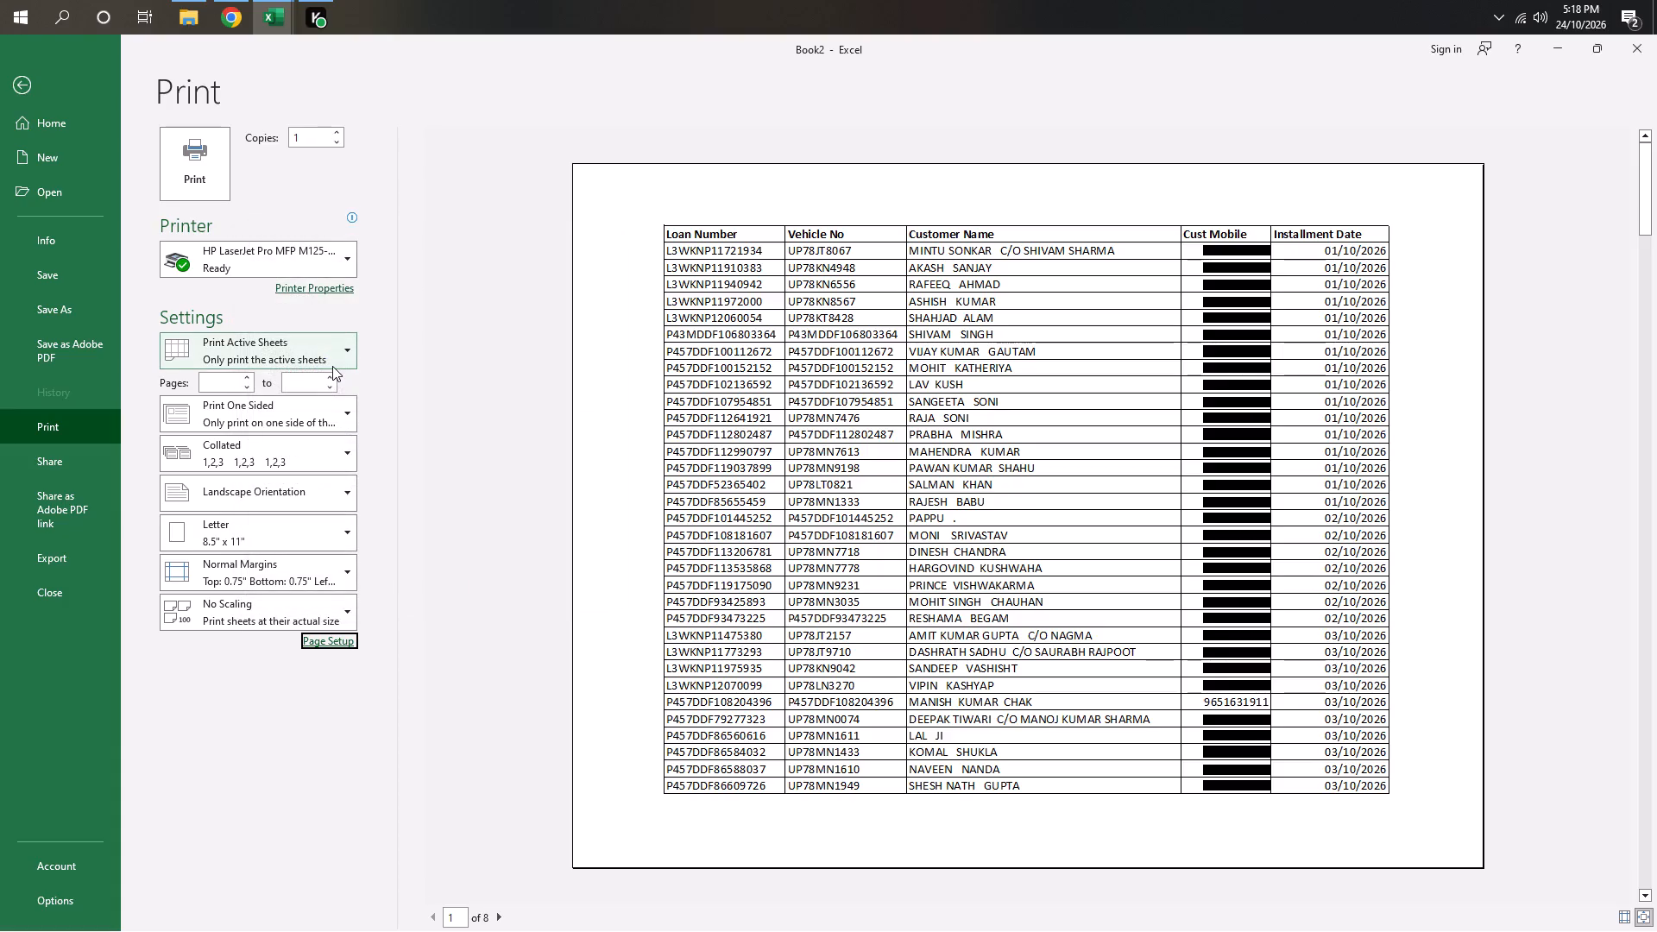
Set the print scaling to 80% of normal size.
click(340, 633)
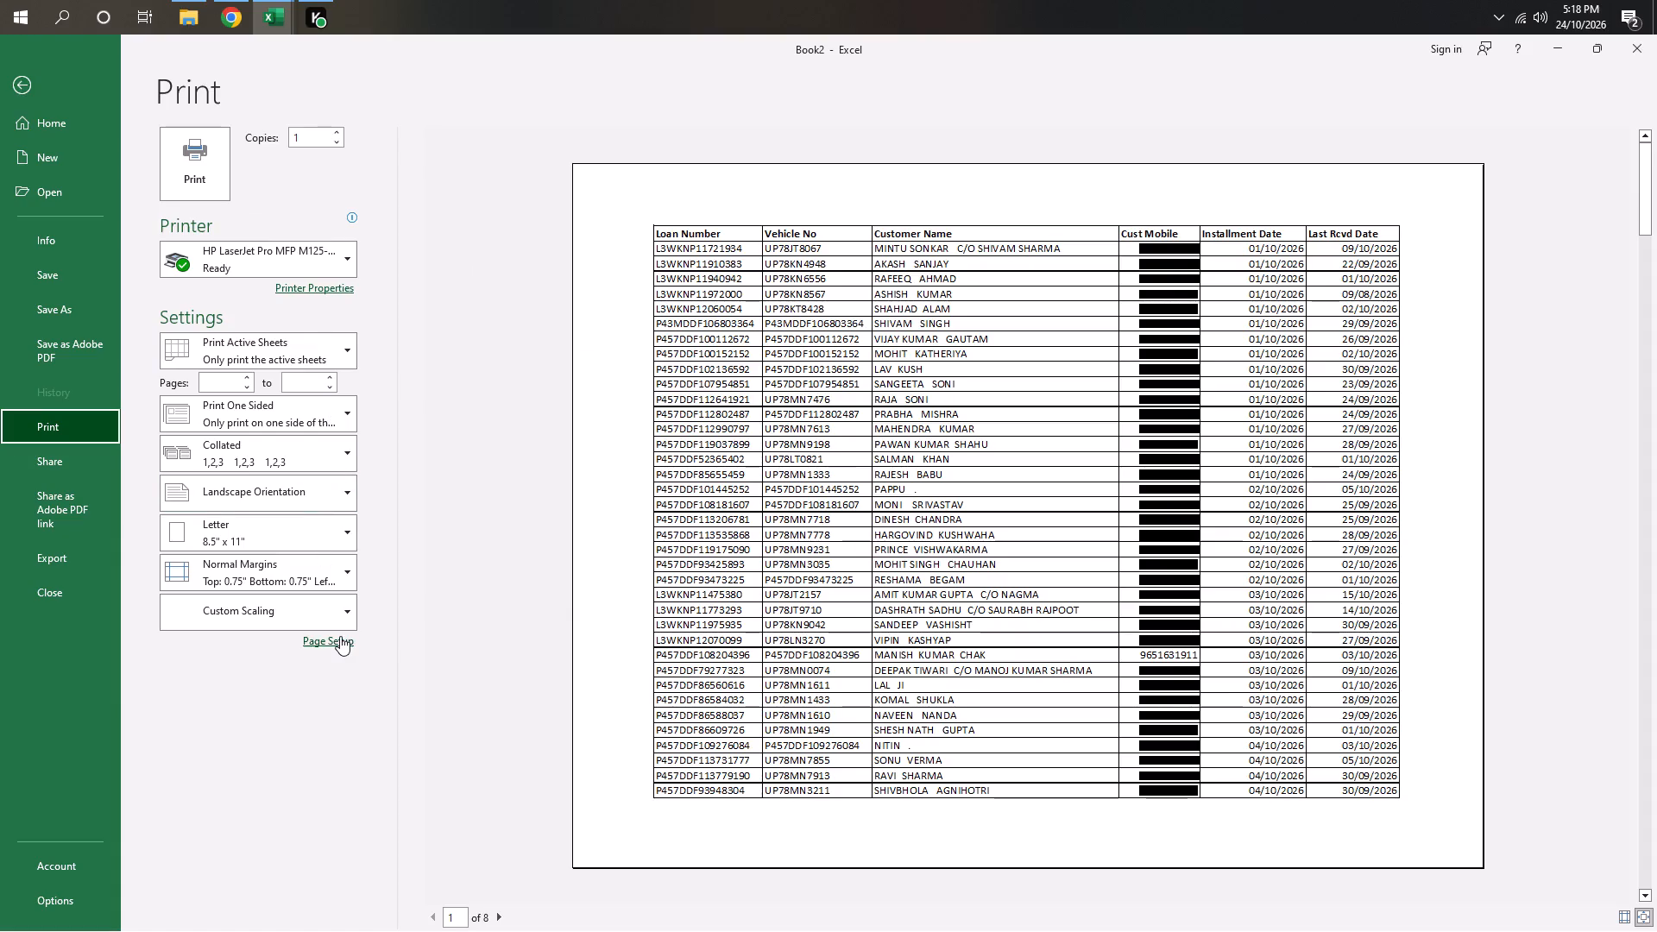
click(340, 637)
drag(340, 366, 308, 396)
key(BackSpace)
key(BackSpace)
key(BackSpace)
text(80)
key(Return)
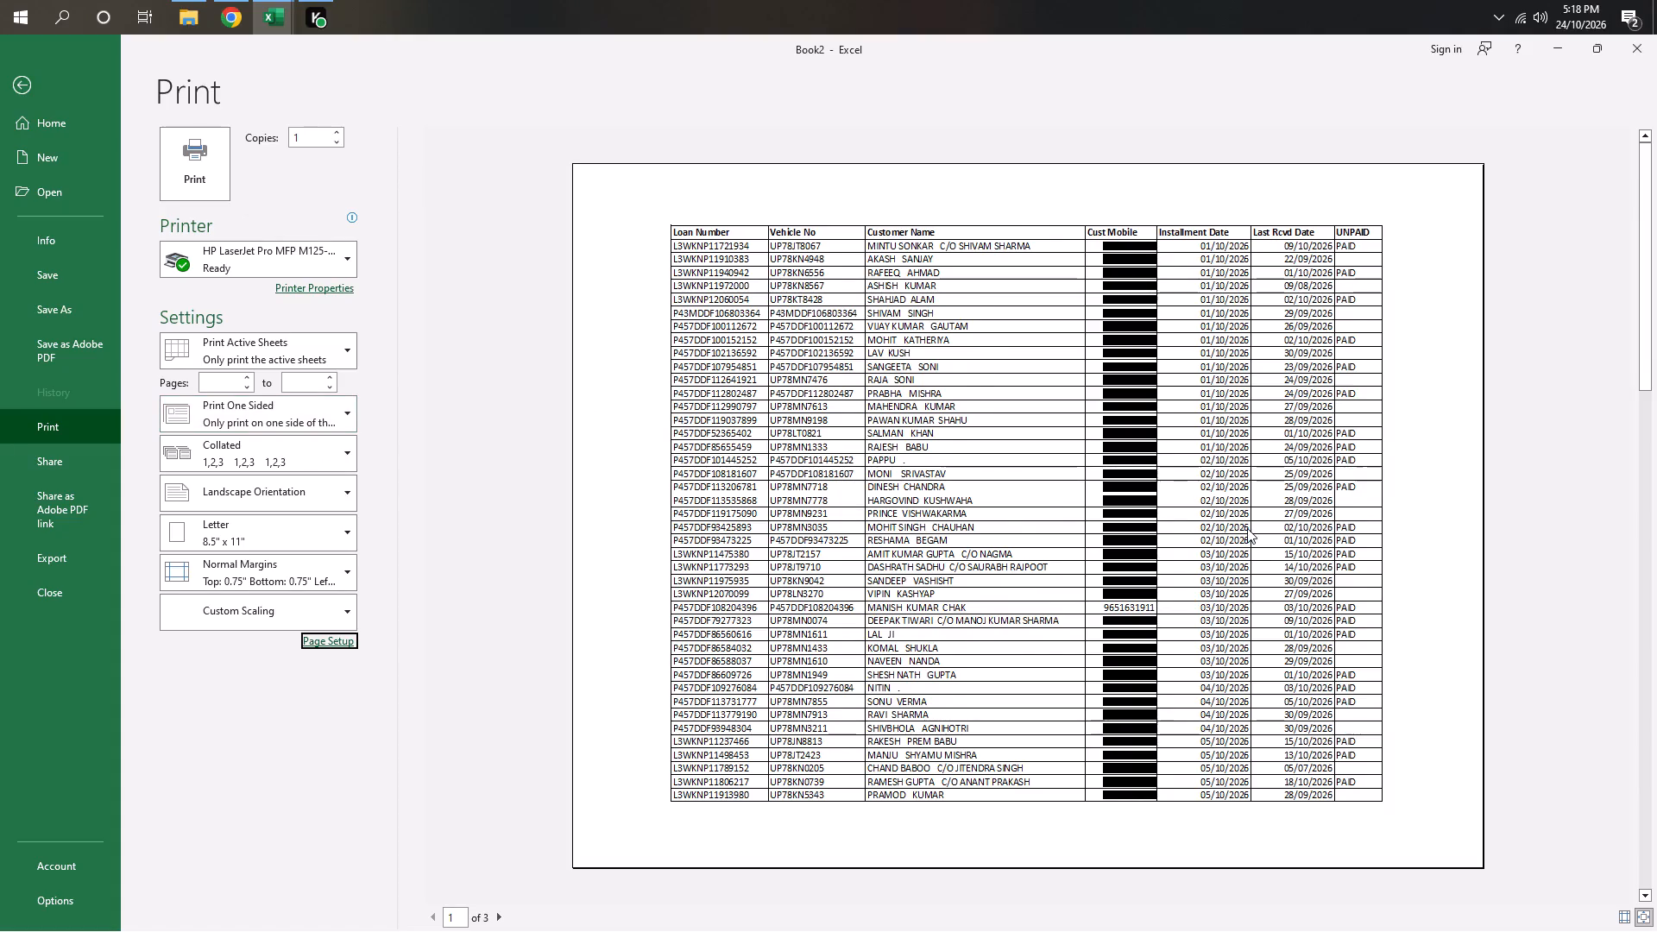
Check the remaining preview pages and print one copy of the loan list on the HP LaserJet Pro MFP.
scroll(1247, 528, down, 7)
scroll(1152, 545, down, 4)
click(199, 170)
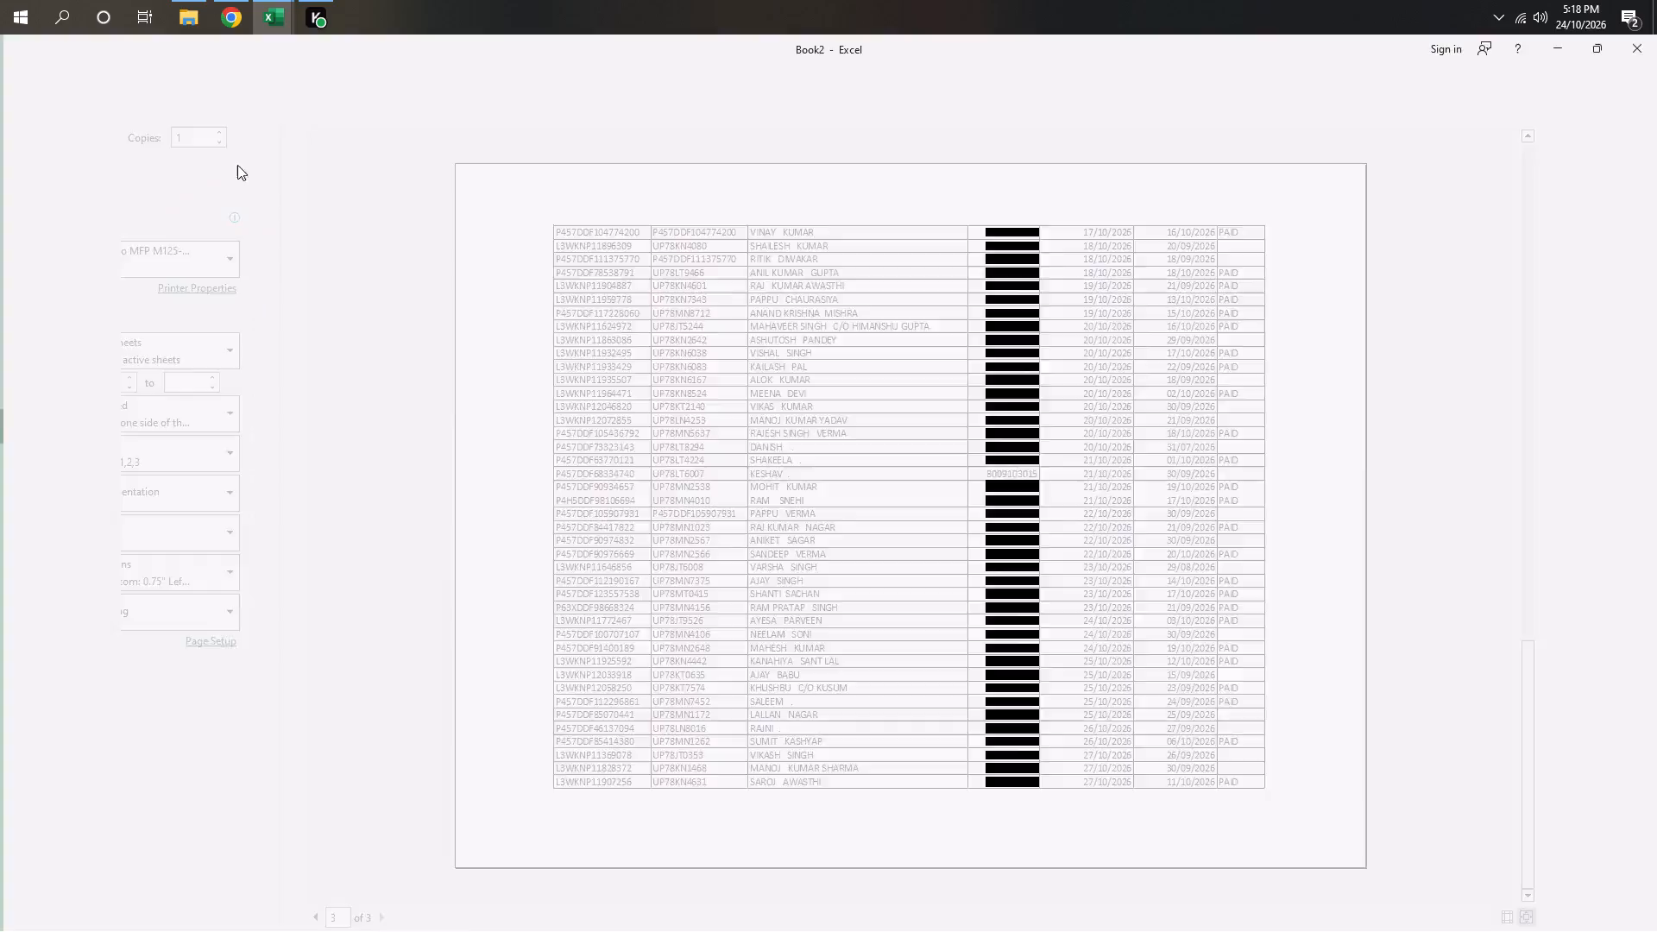
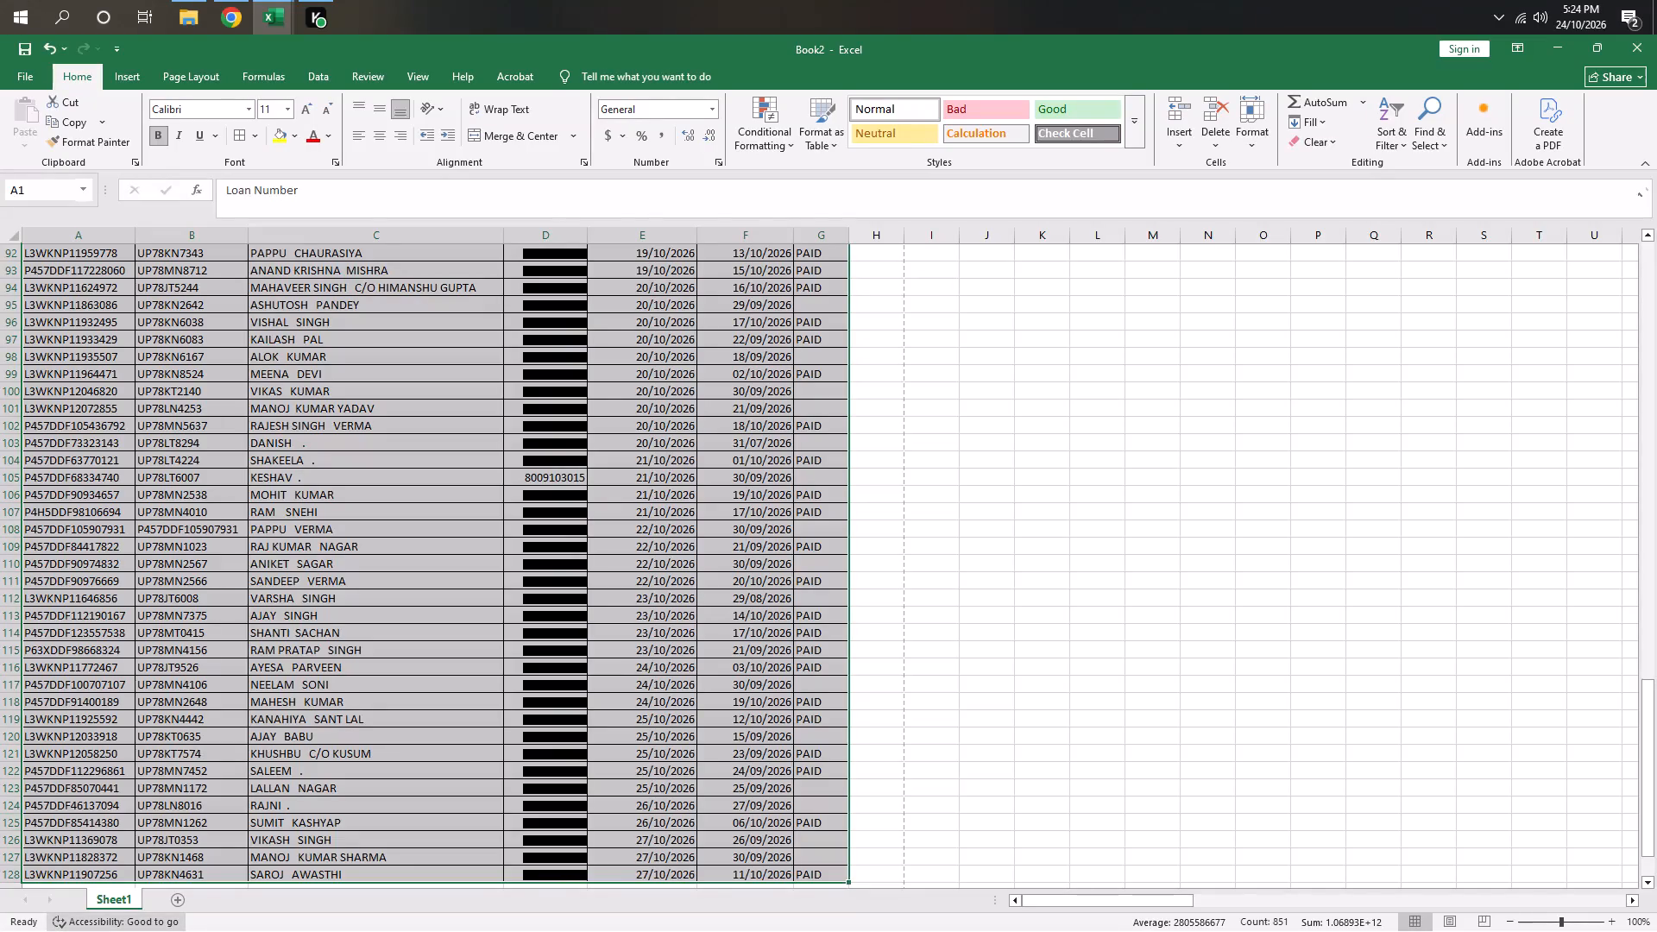
Switch to Chrome and activate the site-wide search on the Finance In Flow Report page.
click(230, 30)
scroll(271, 310, up, 7)
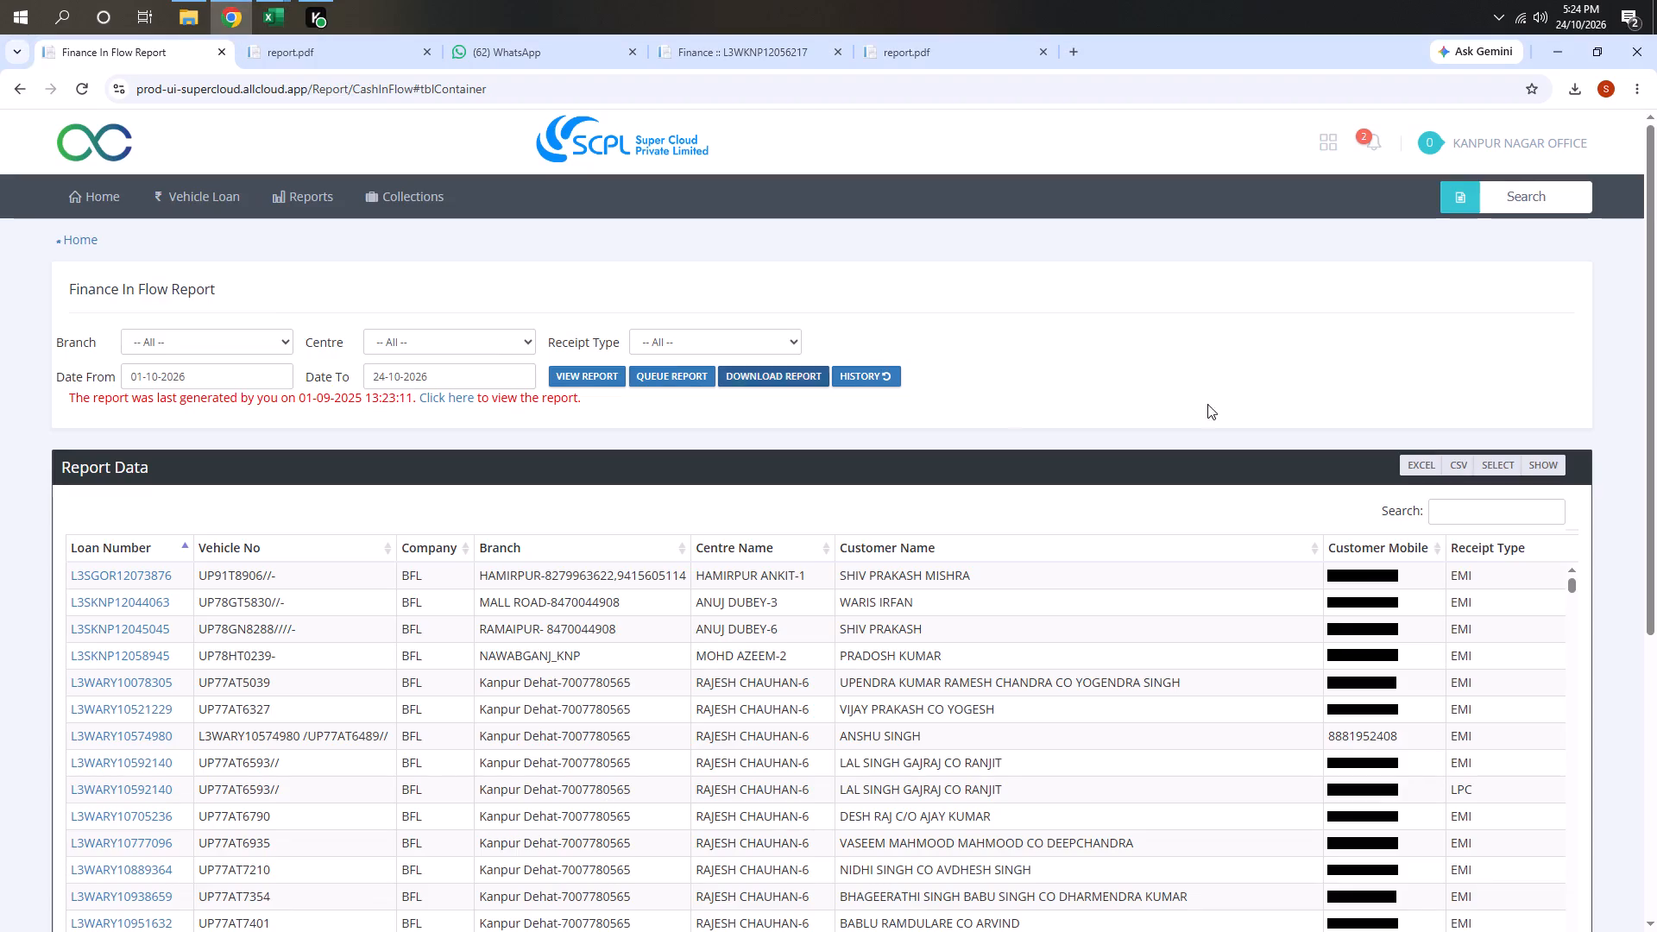
click(1504, 205)
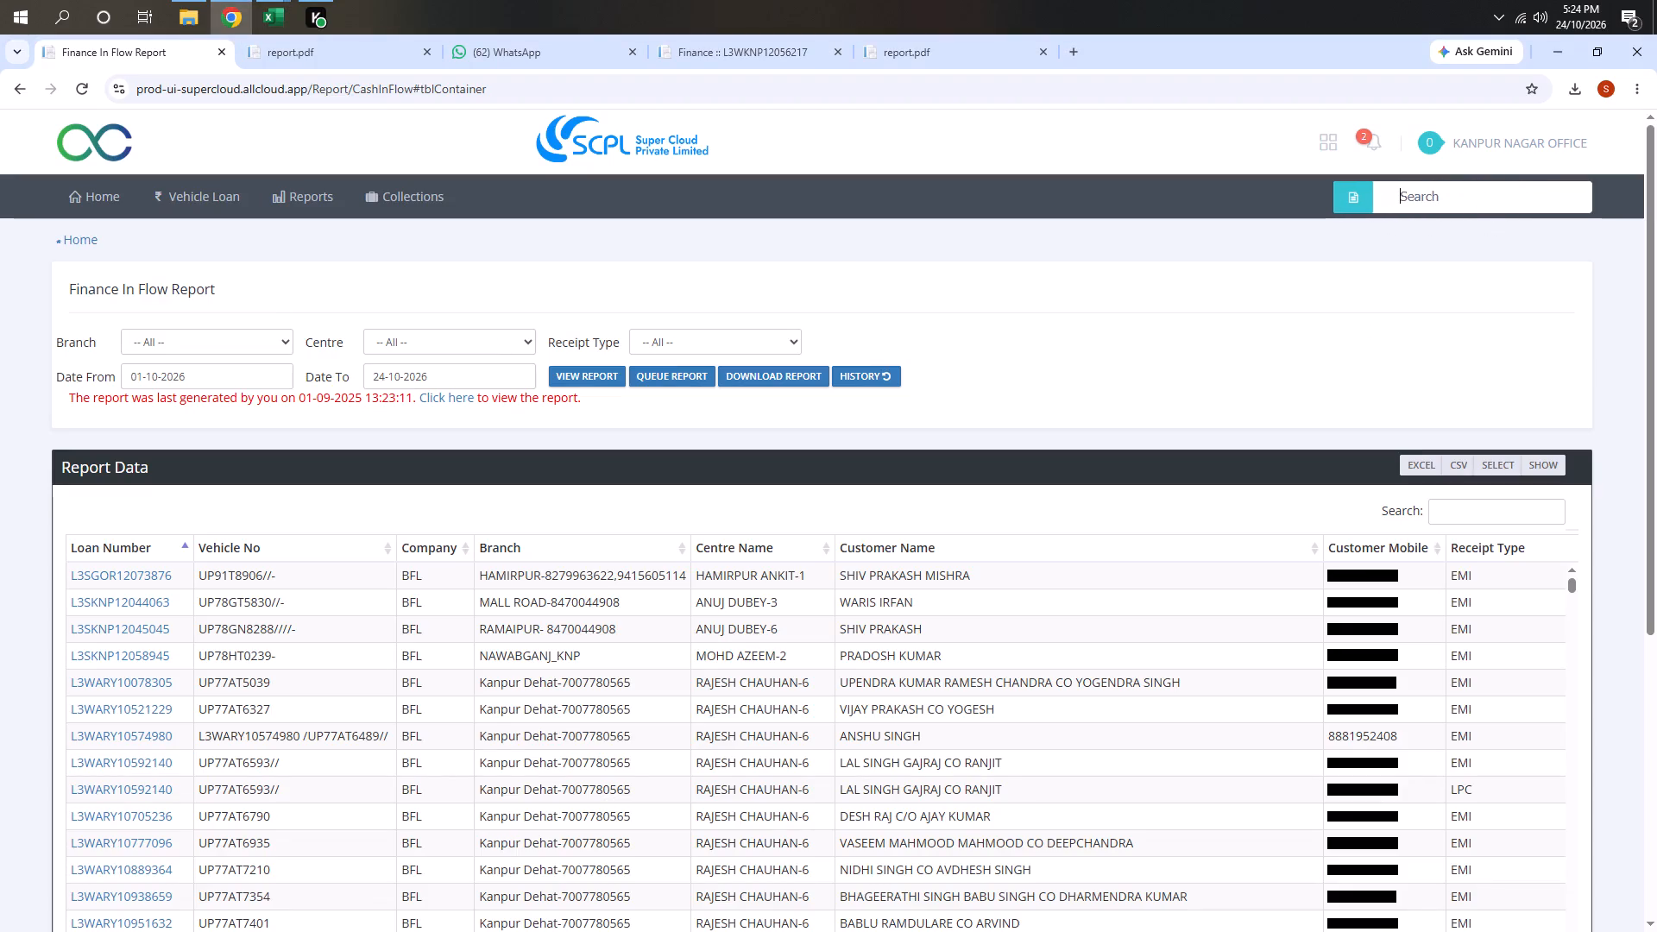
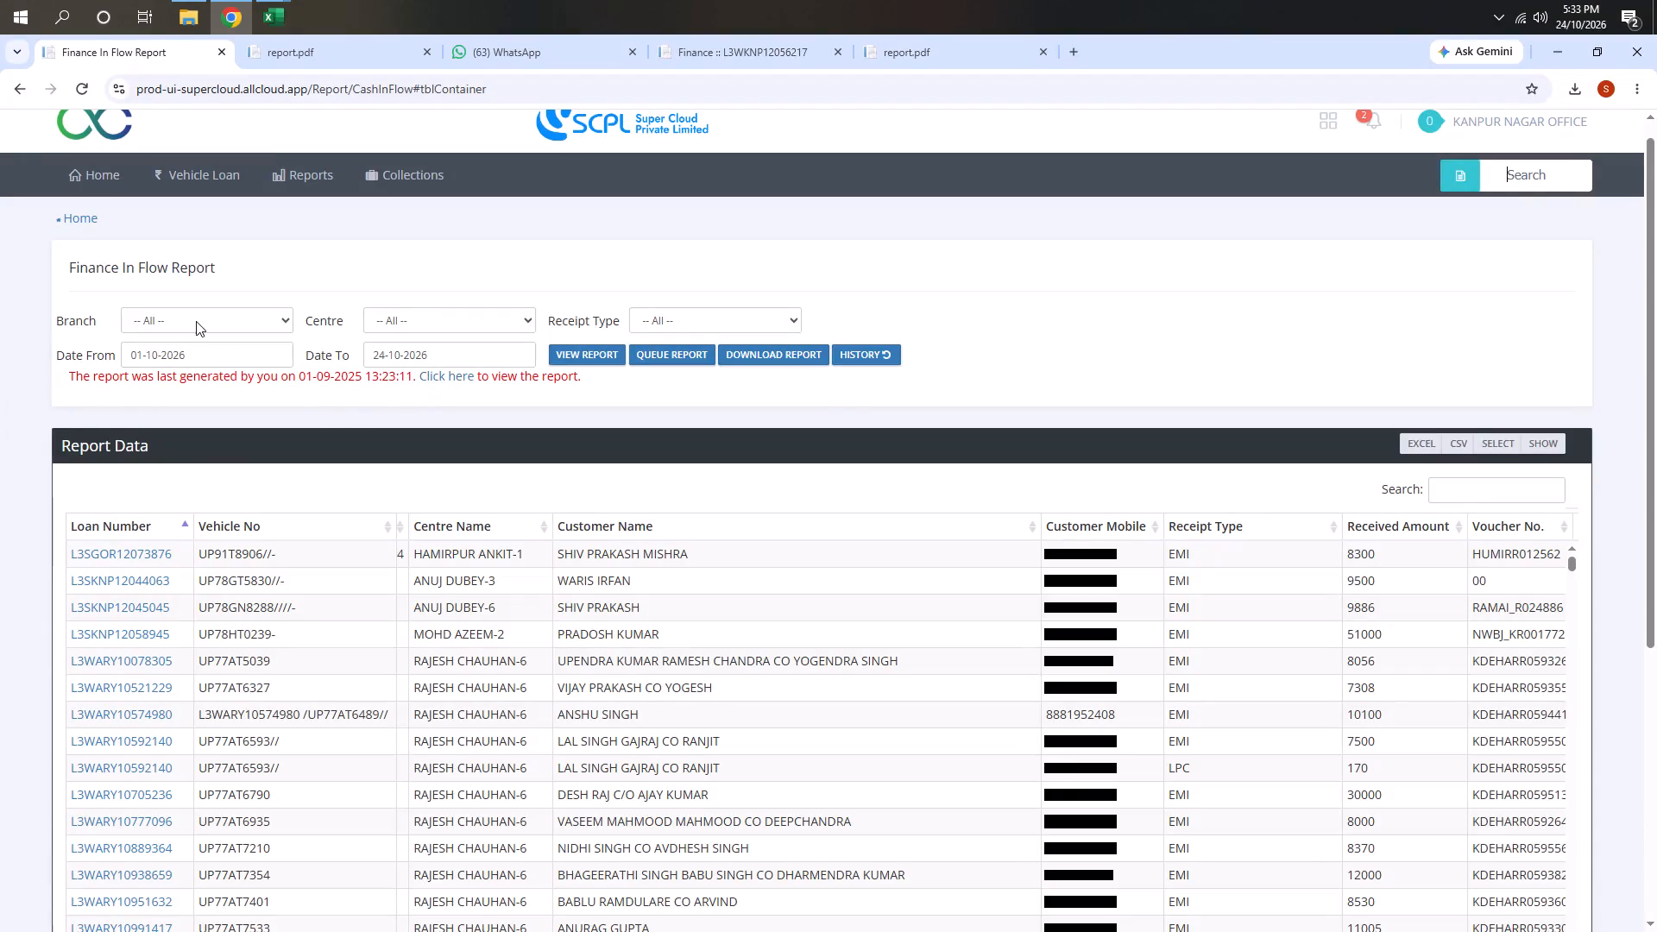
Filter the Finance In Flow Report to the KANPUR _NEW branch and generate it for the existing date range.
click(197, 318)
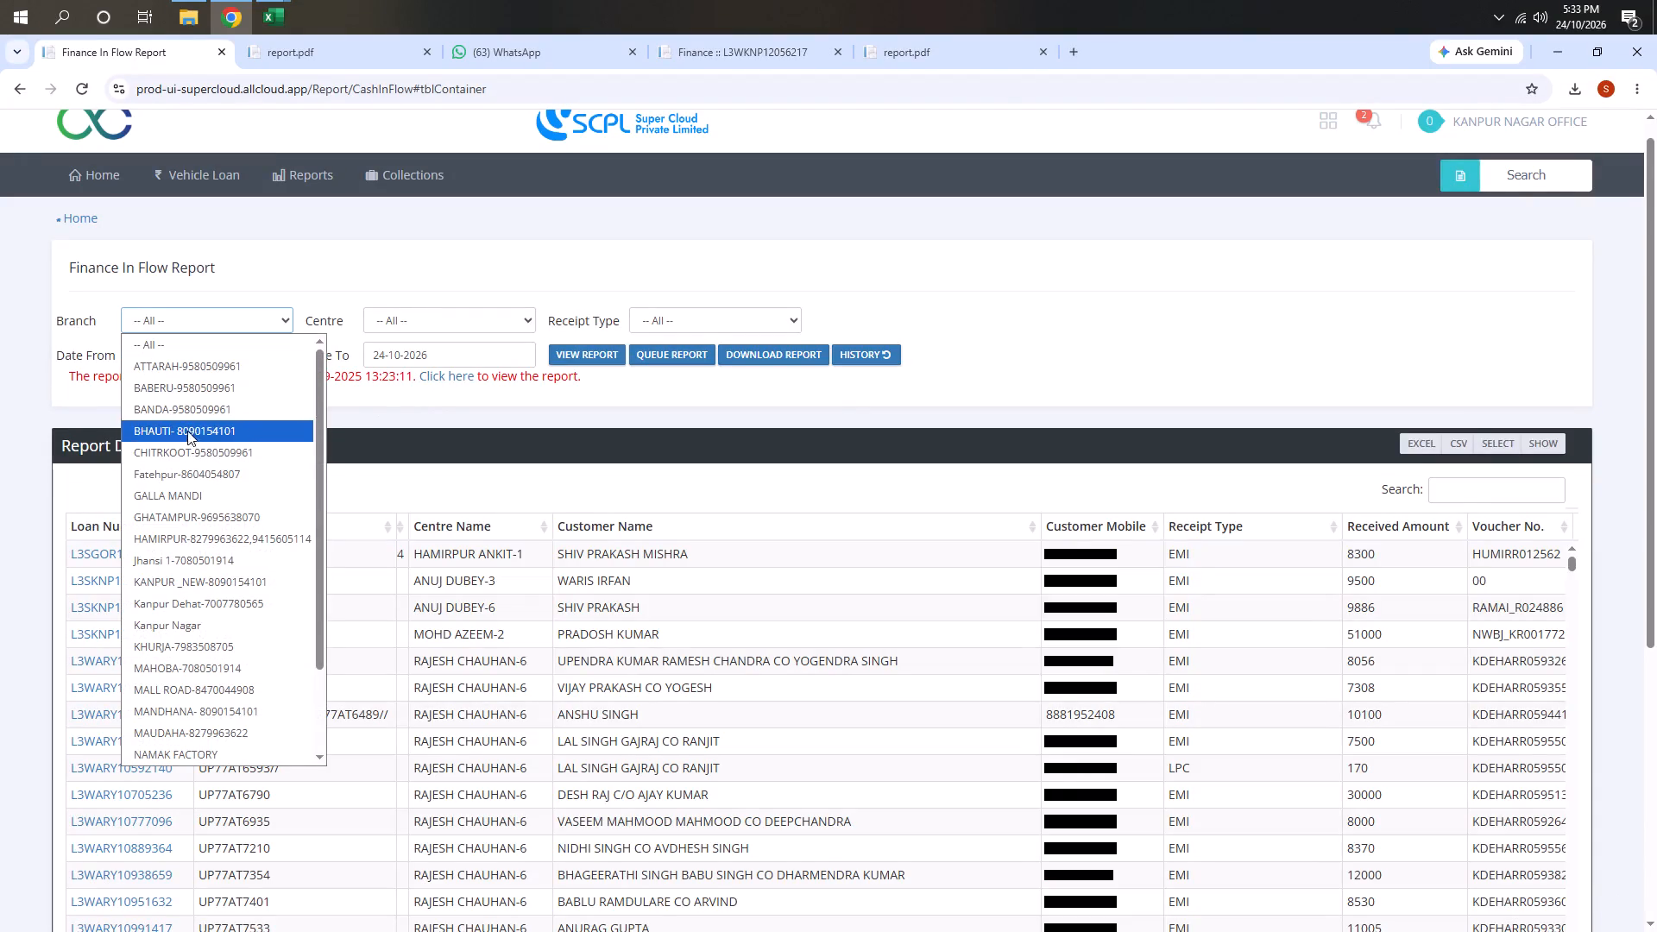
click(180, 578)
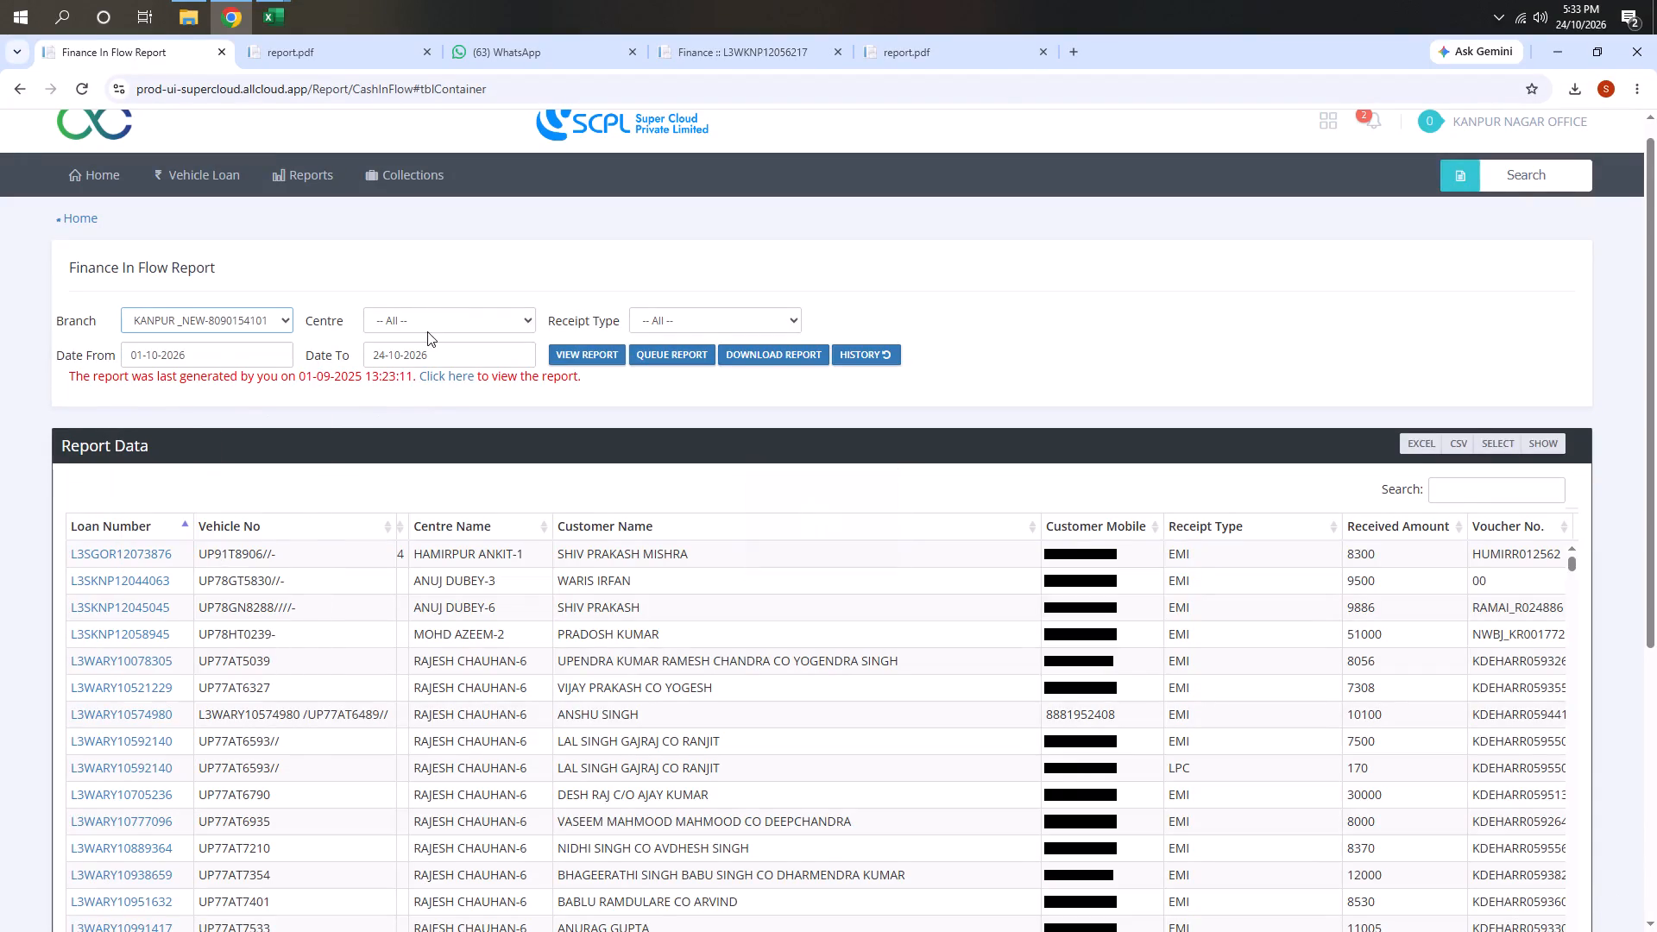
click(594, 345)
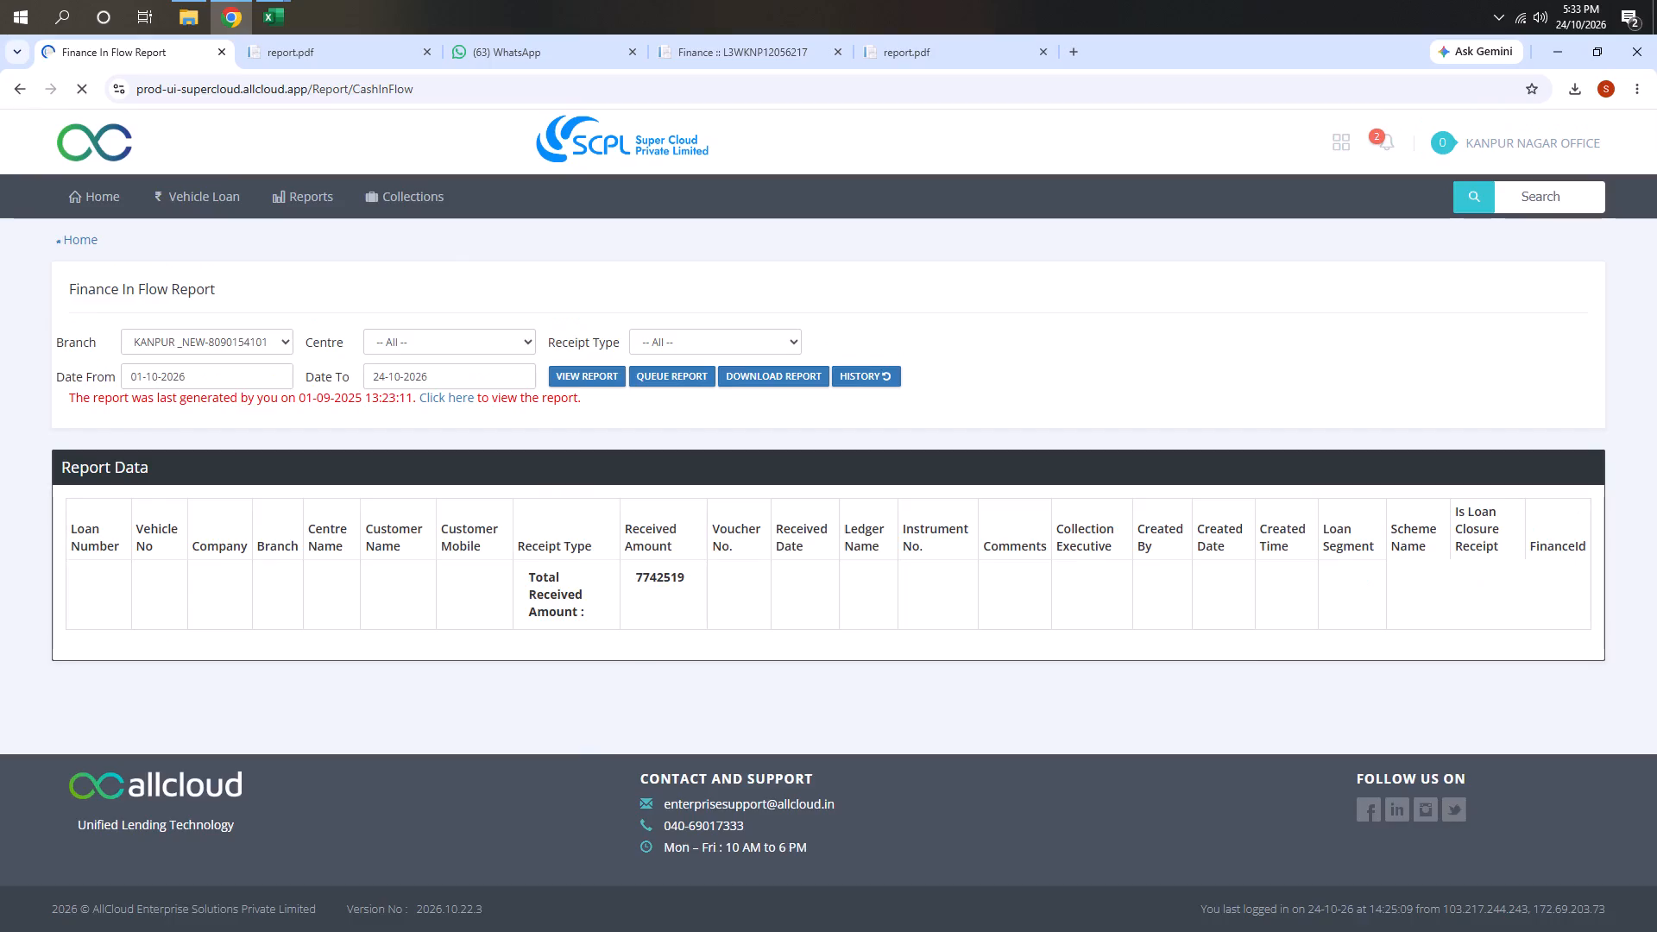
drag(476, 708, 484, 706)
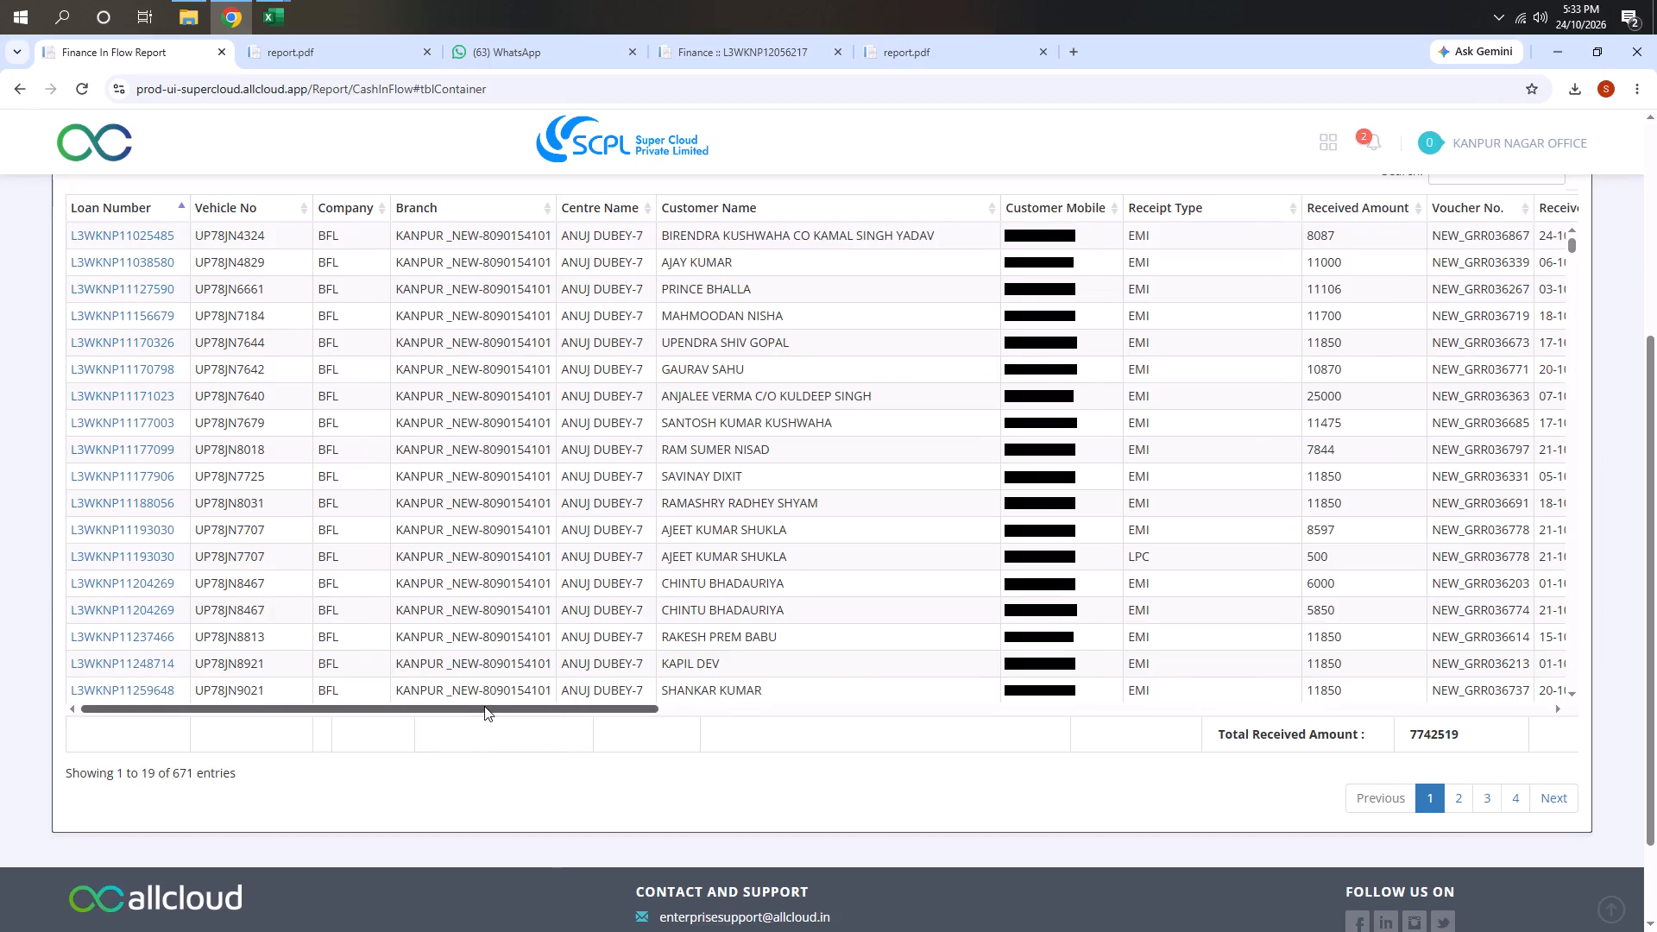
drag(484, 706, 488, 705)
Set the report's start date to 24-10-2026, regenerate it, and look across the receipt columns.
scroll(374, 466, up, 4)
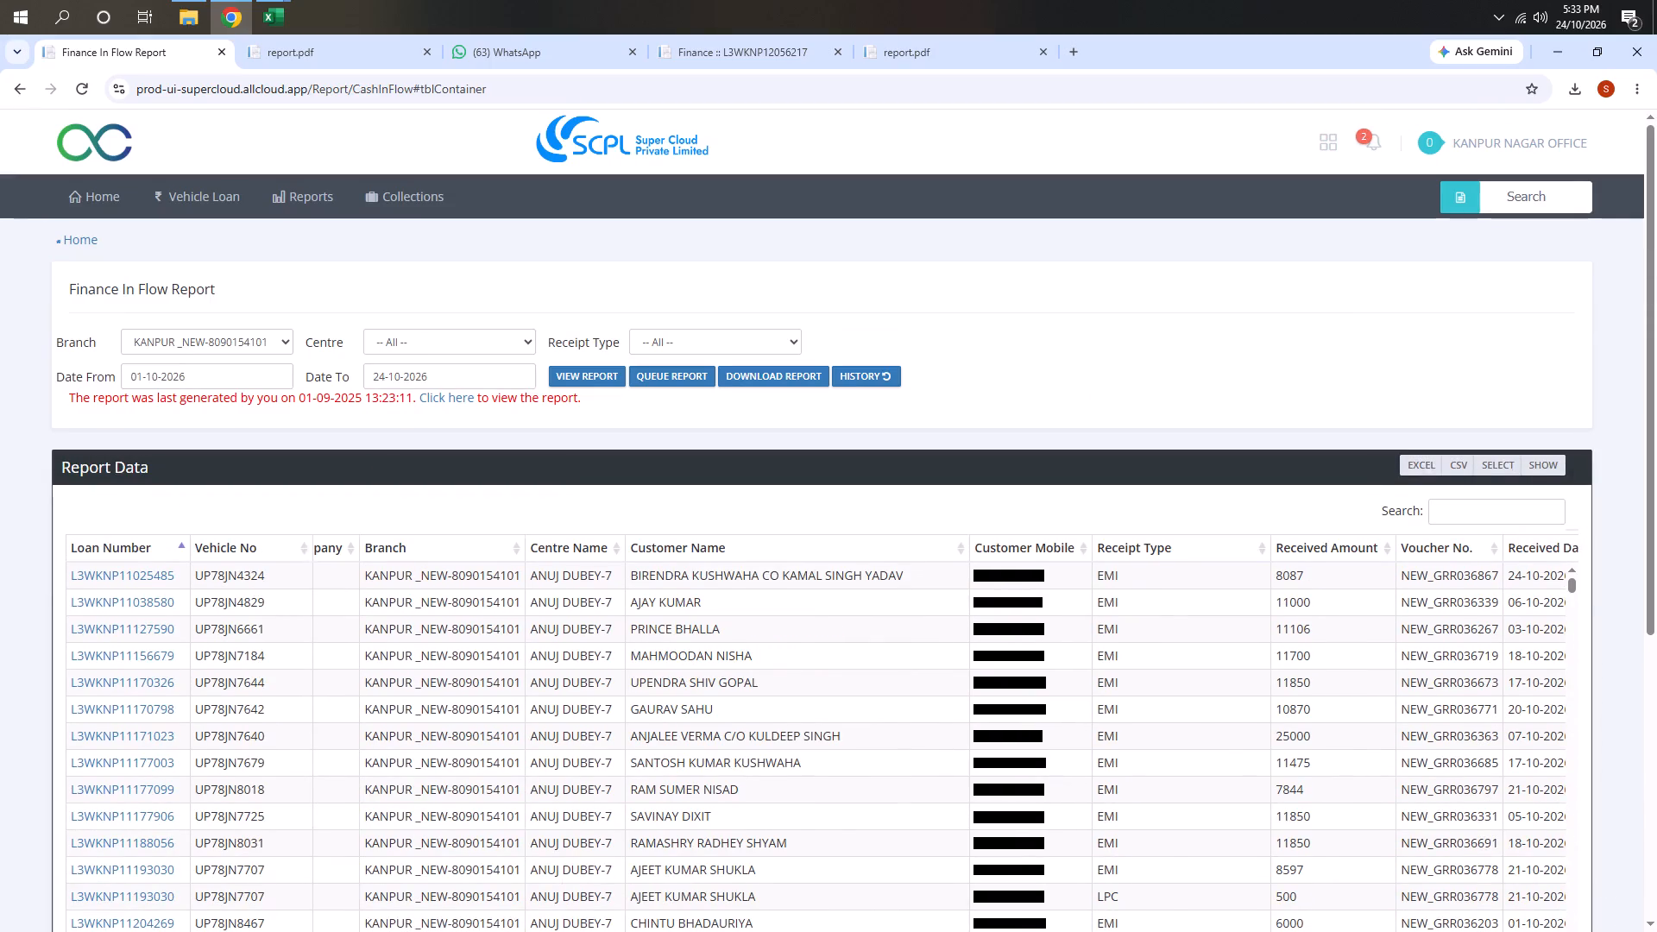
click(139, 373)
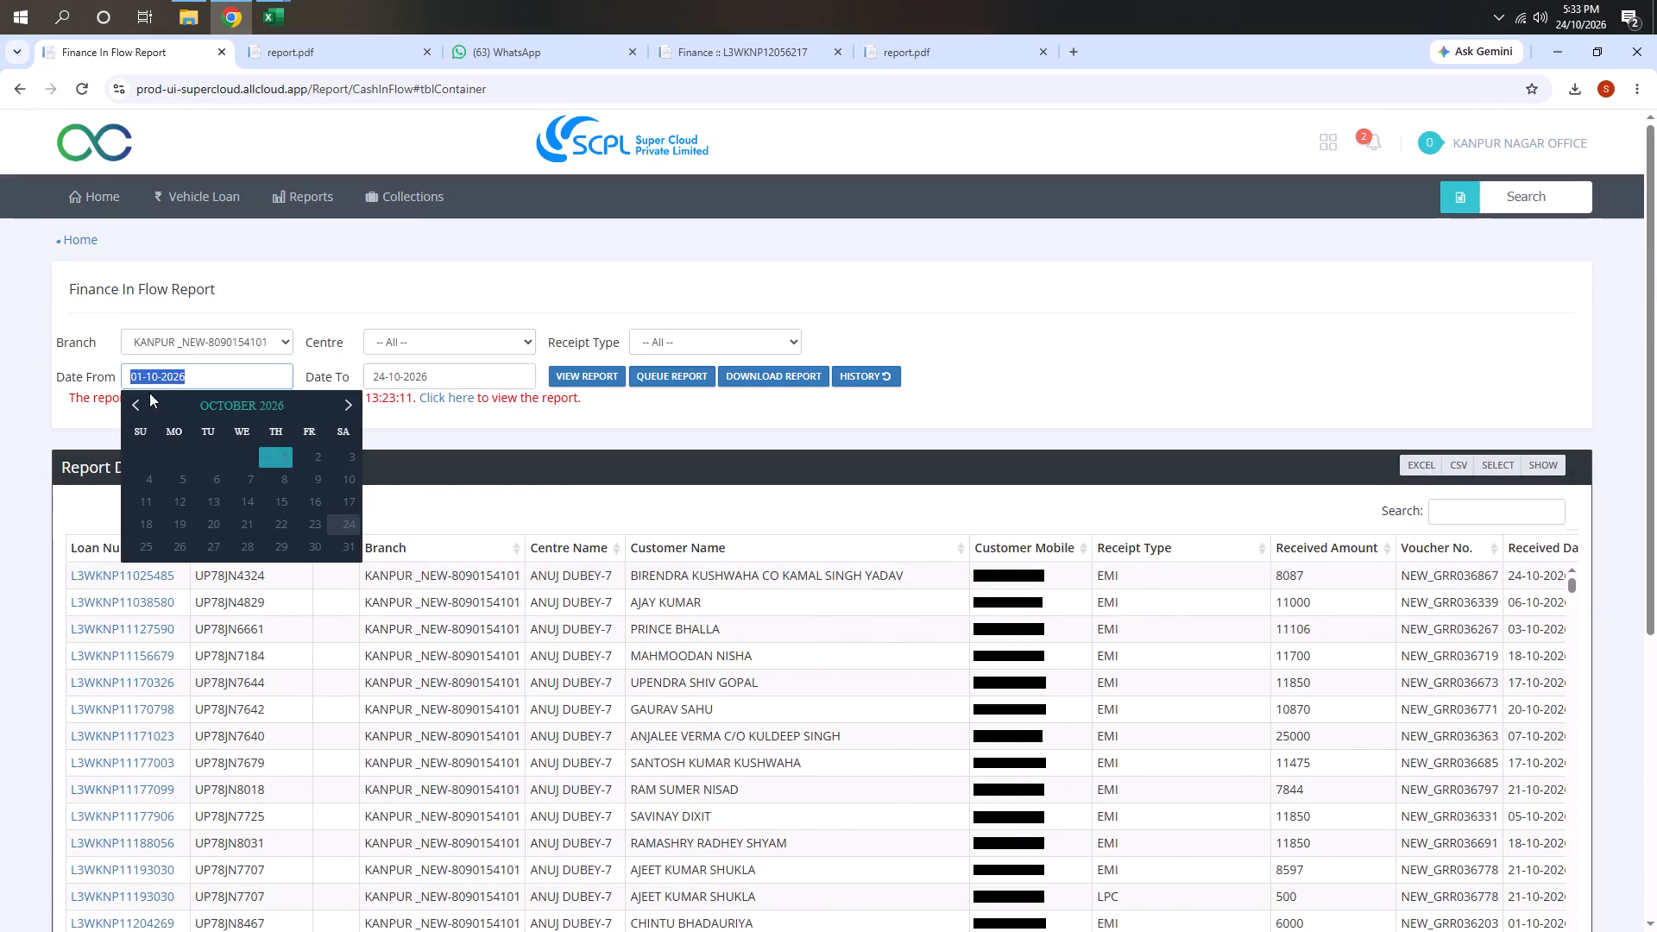
click(142, 375)
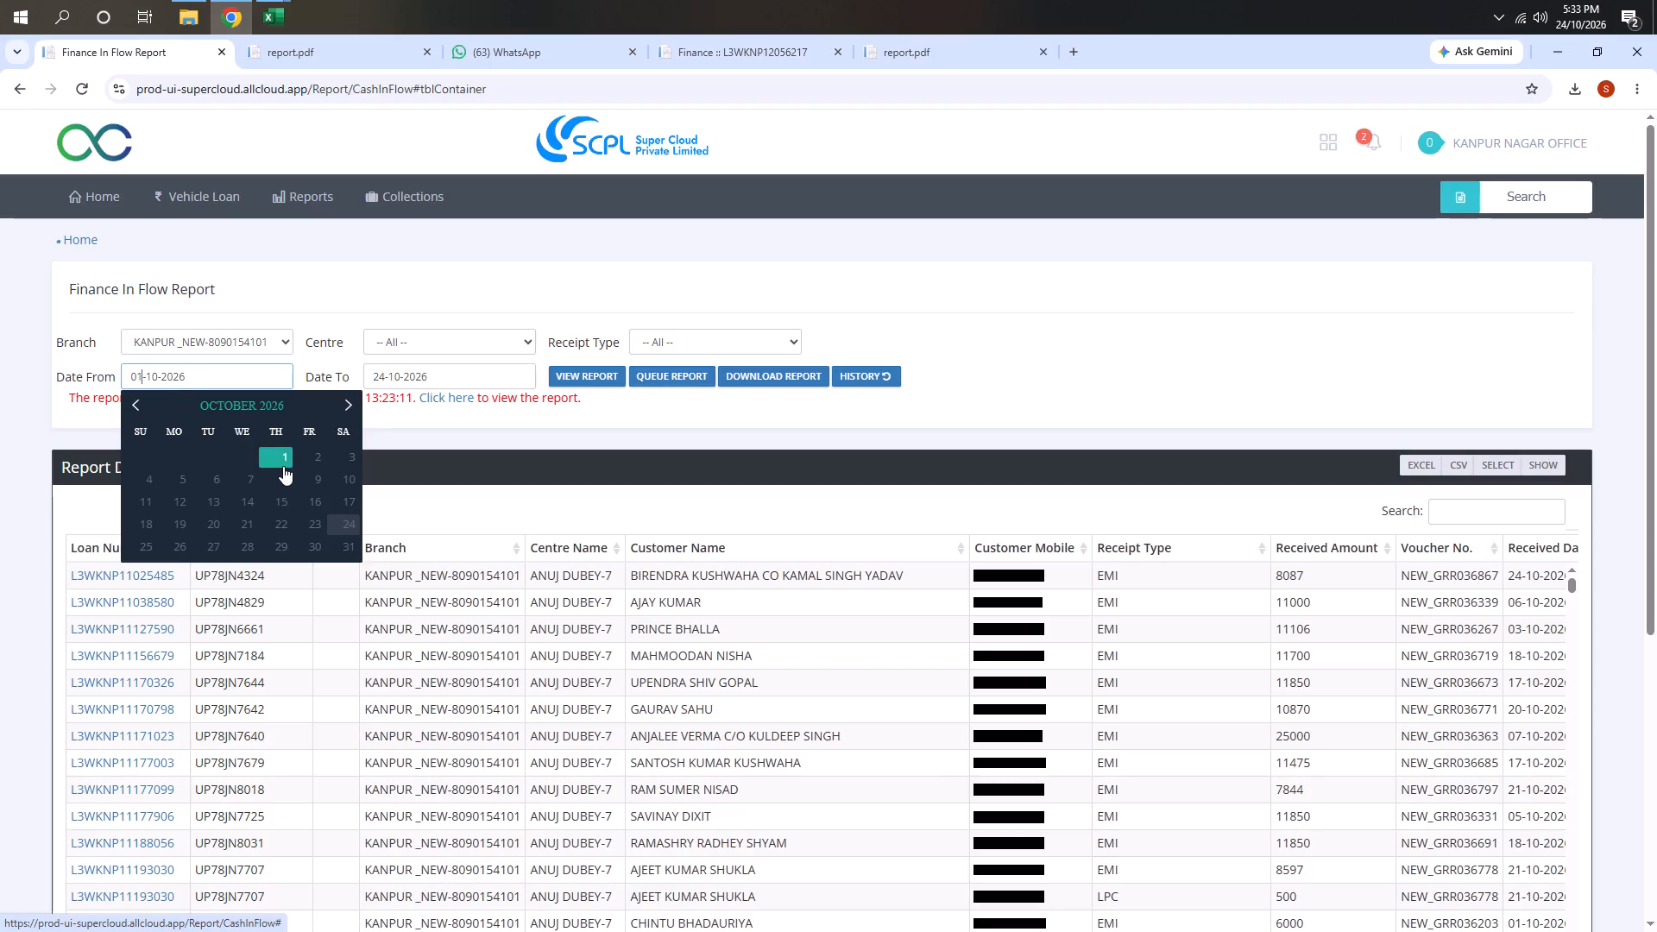
key(BackSpace)
key(BackSpace)
key(BackSpace)
text(24)
key(Return)
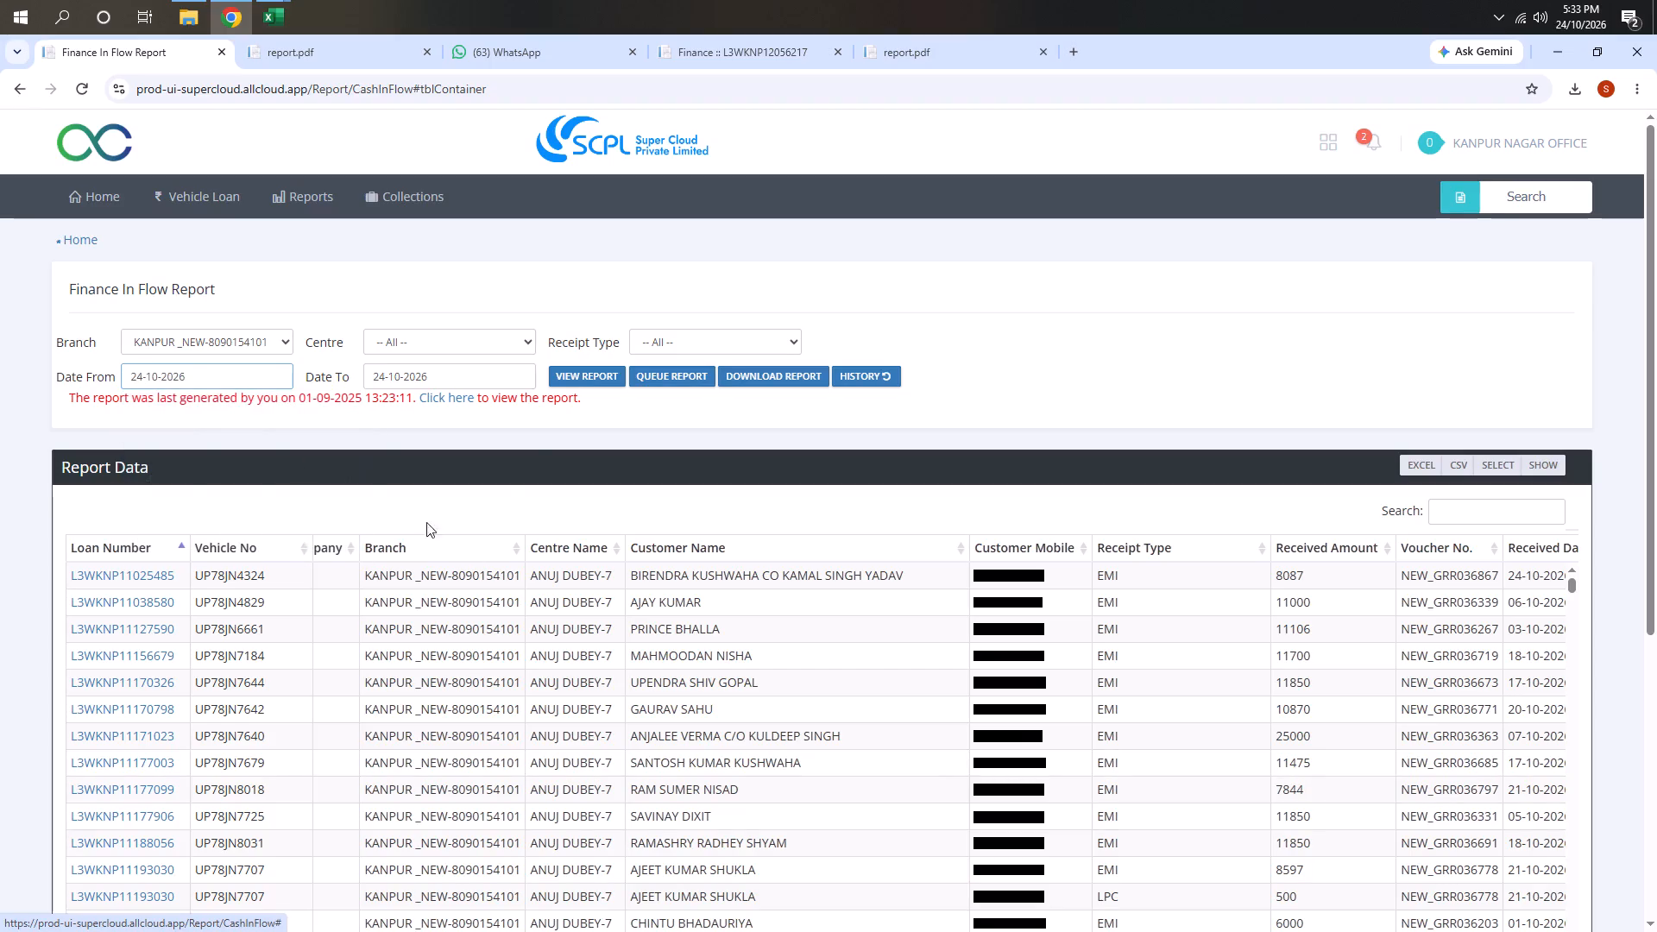
click(571, 372)
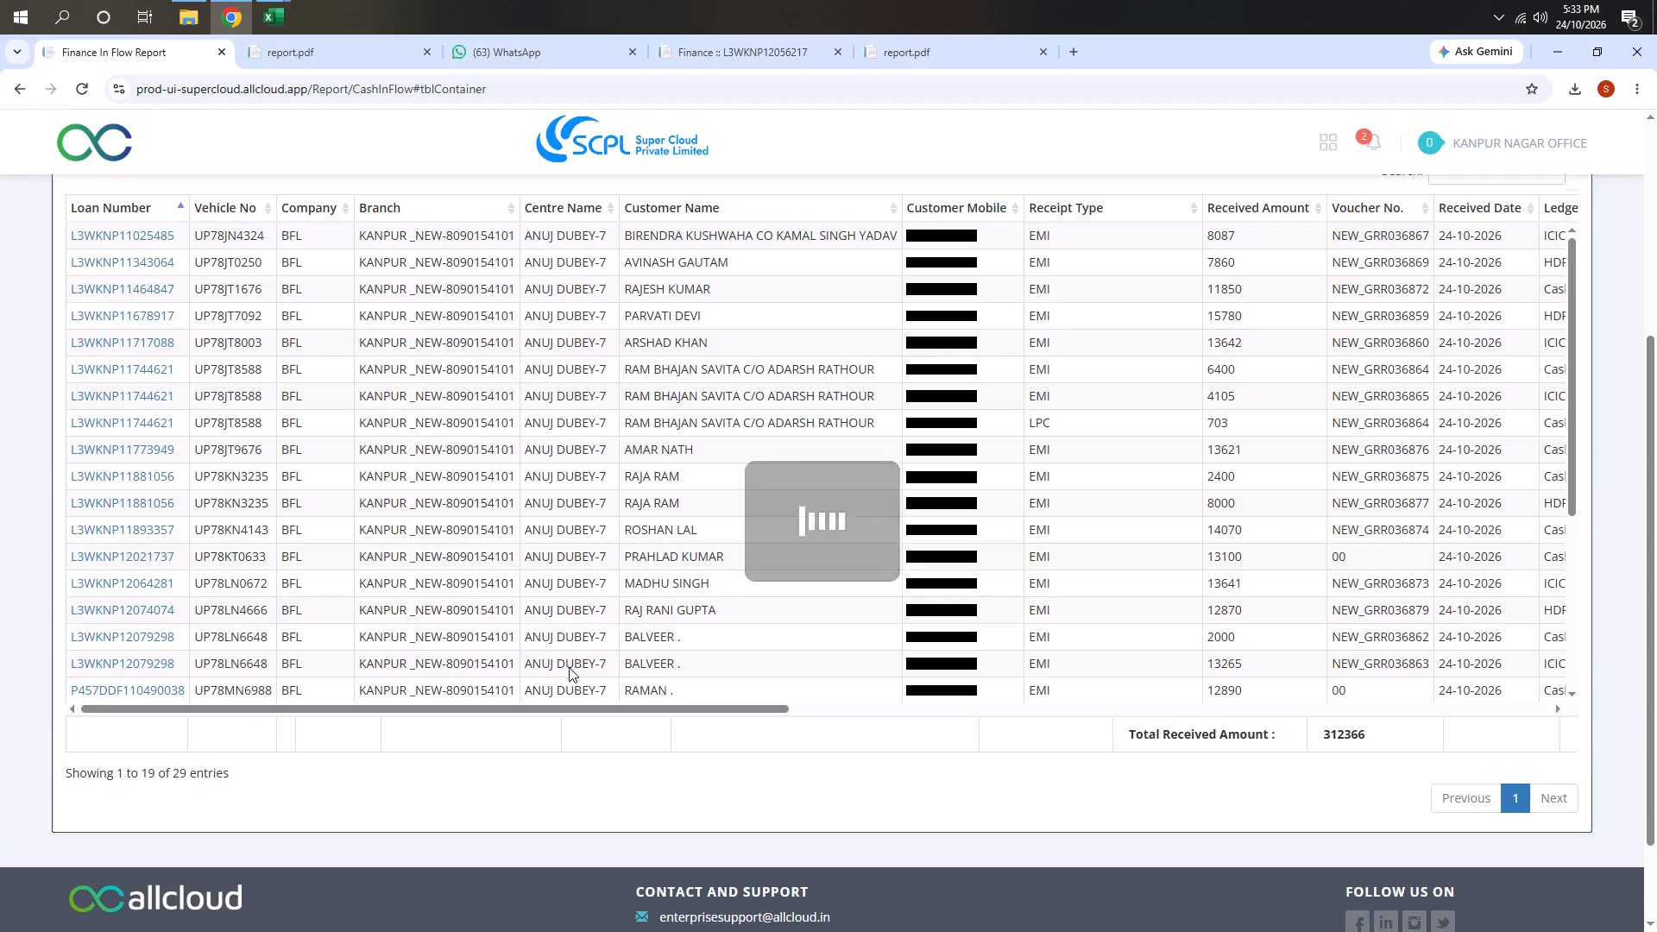
drag(566, 703, 634, 715)
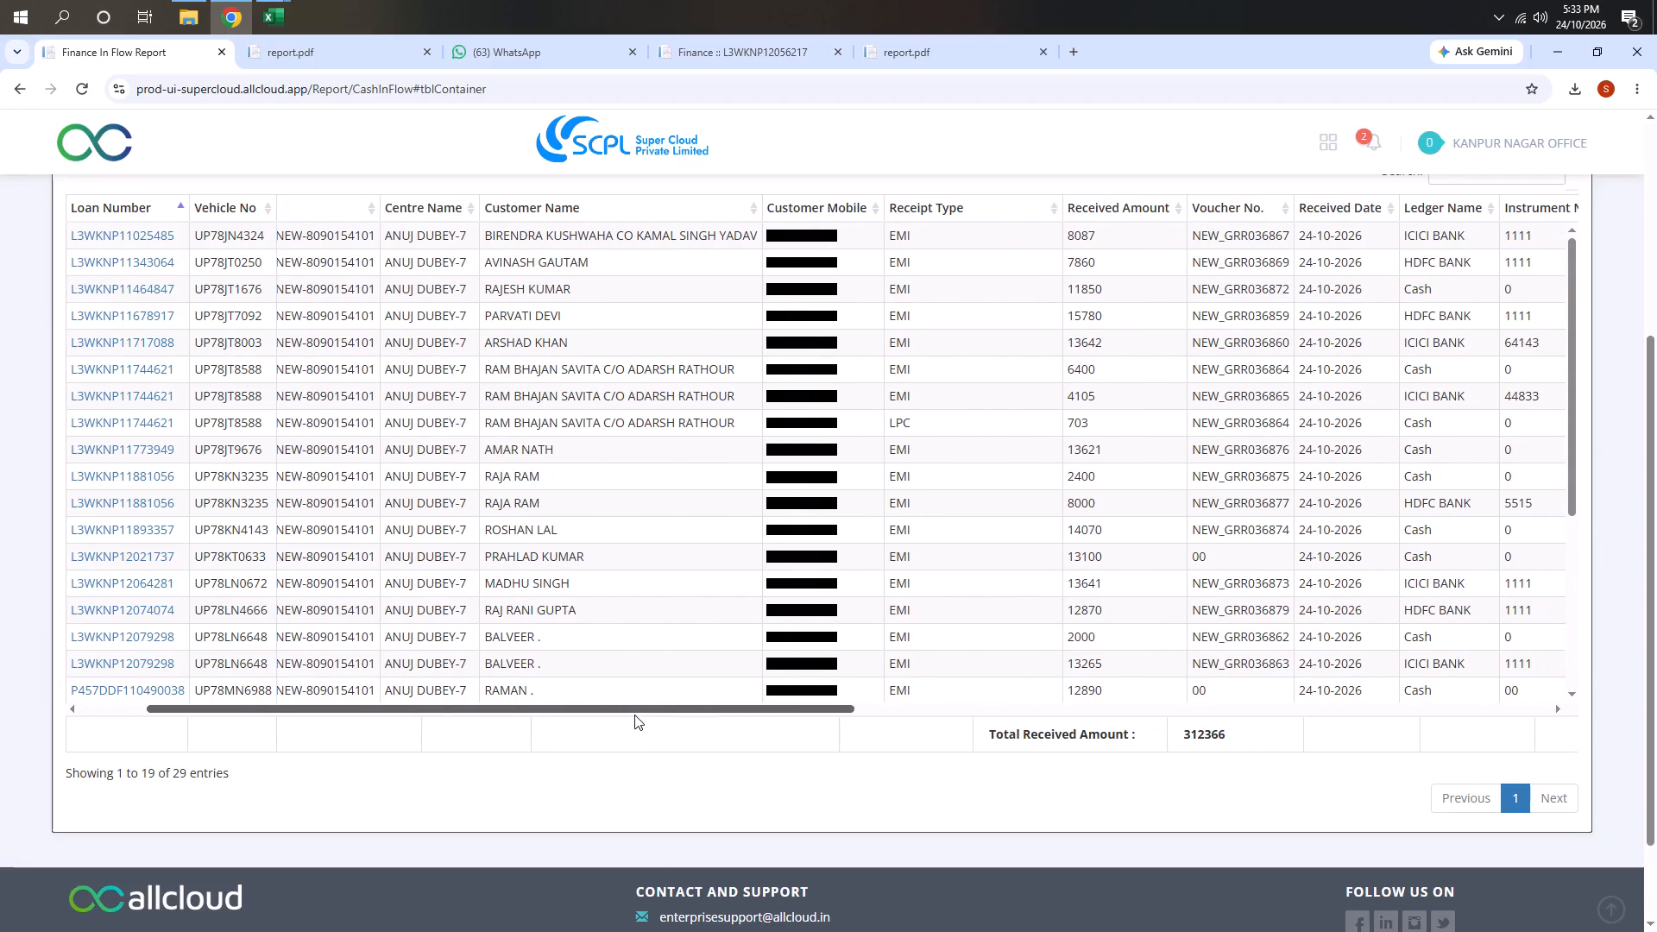
scroll(634, 715, up, 6)
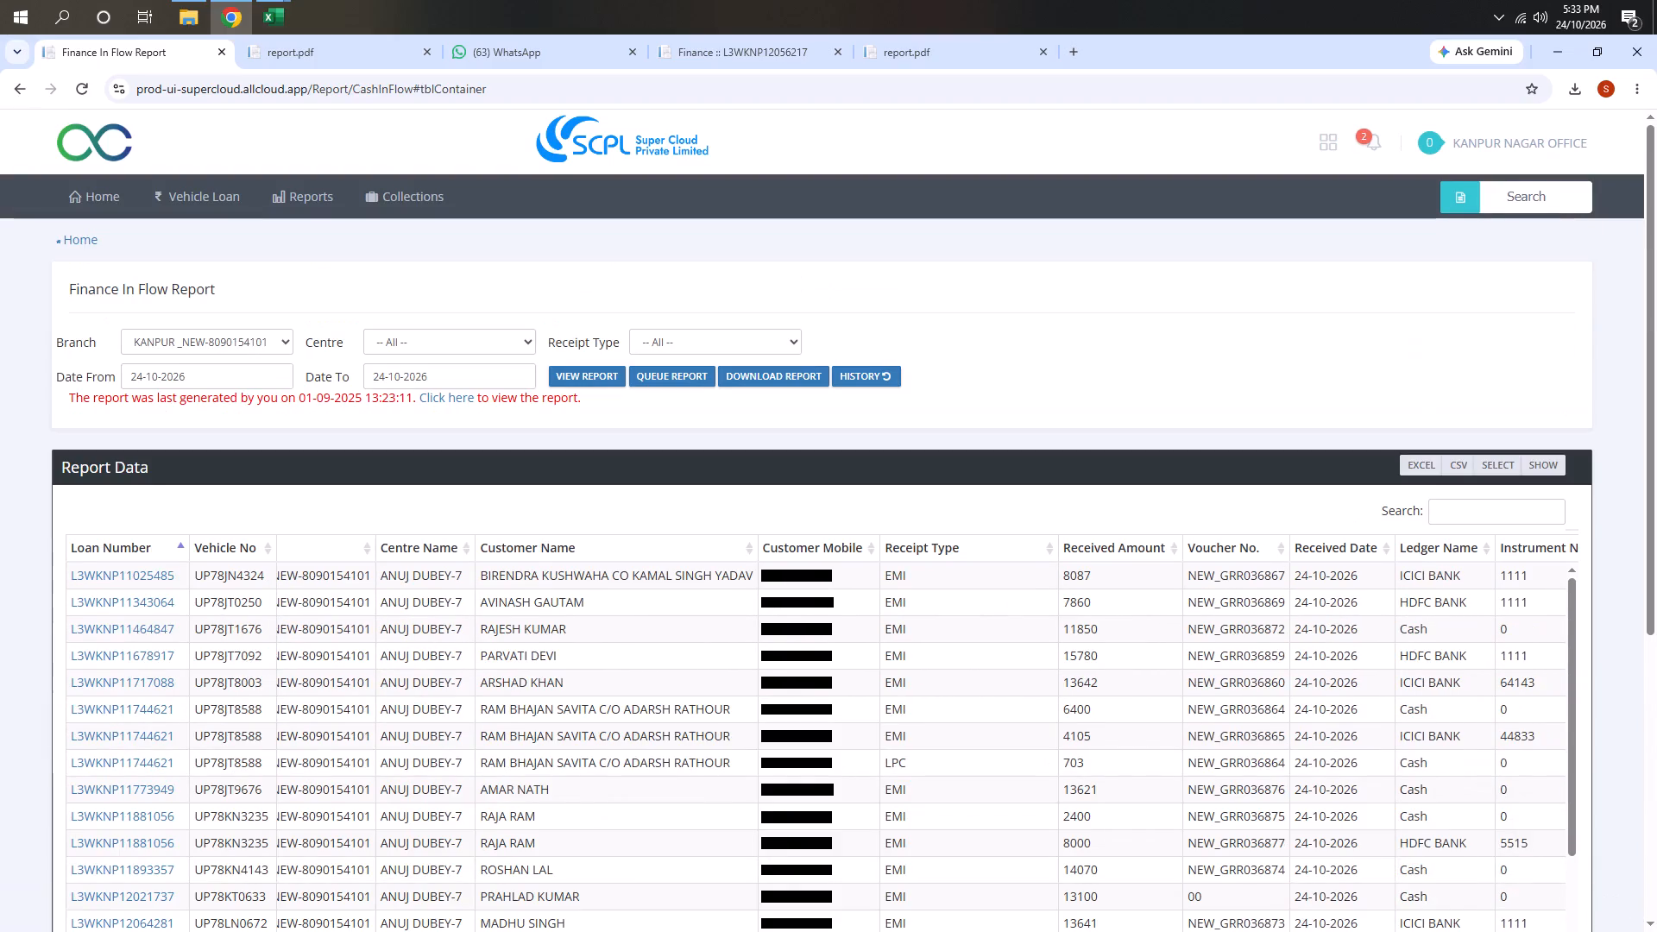